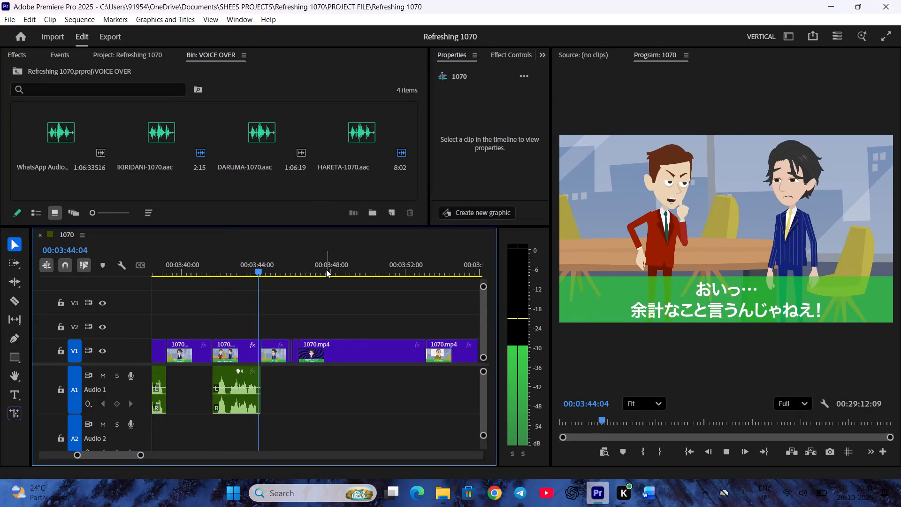
Scrub the sequence from about 00:03:44 to 00:03:59 and check Hareta's next line in the Word script.
scroll(320, 285, "down", 4)
left_click_drag(244, 263, 345, 282)
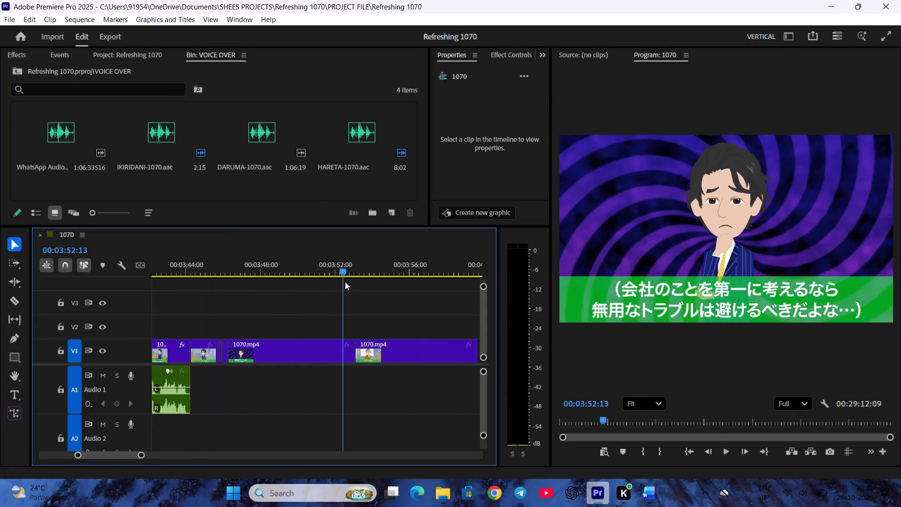
left_click_drag(345, 282, 346, 282)
key("space")
scroll(353, 294, "down", 8)
left_click_drag(278, 261, 339, 275)
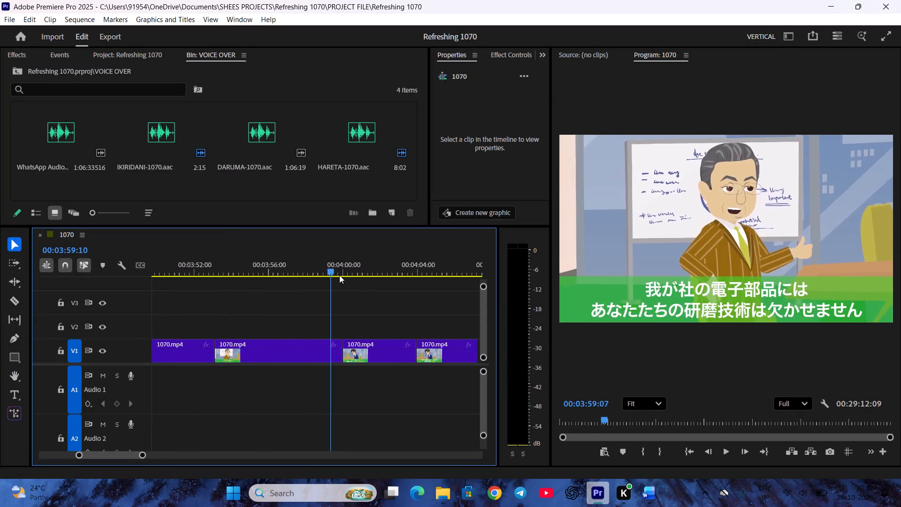
left_click_drag(339, 275, 316, 277)
left_click(650, 502)
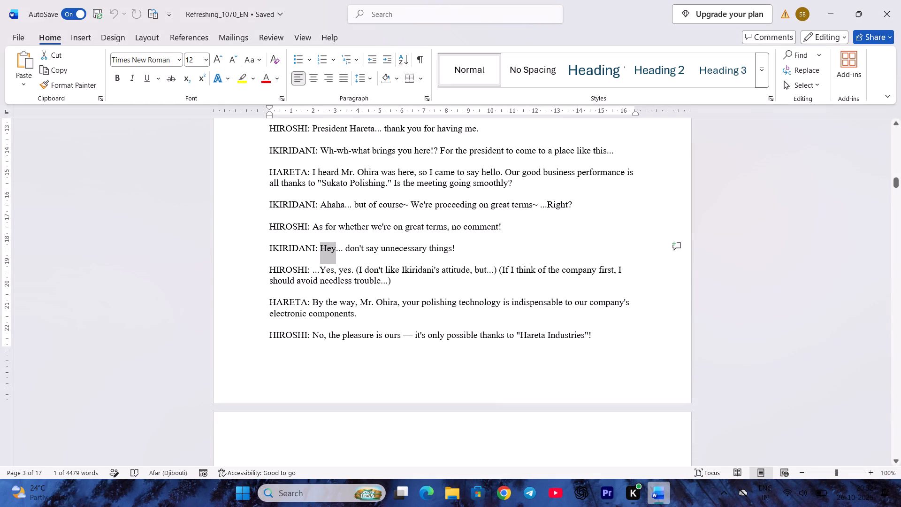
scroll(460, 306, "down", 1)
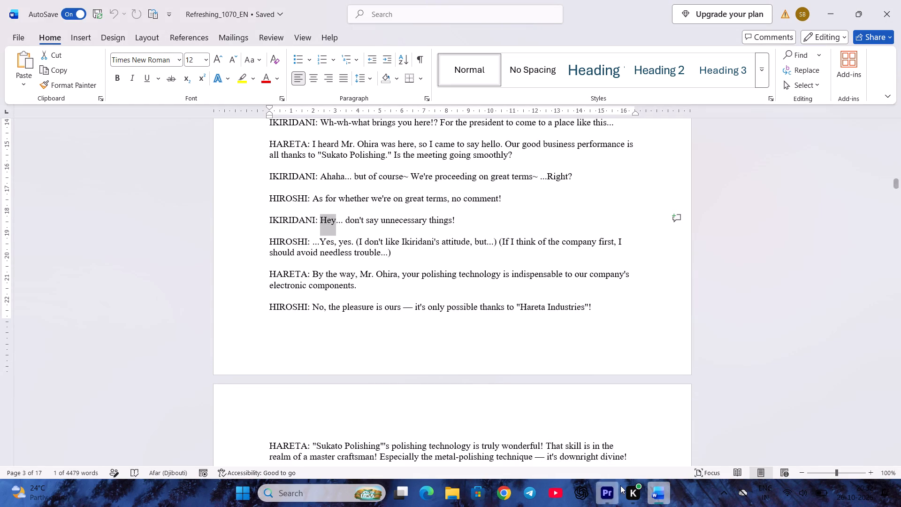
left_click(602, 489)
Place the HARETA-1070.aac section from about 00:00:16 to 00:00:21:03 on Audio 1 at the start of the whiteboard clip, near 00:03:53.
double_click(354, 130)
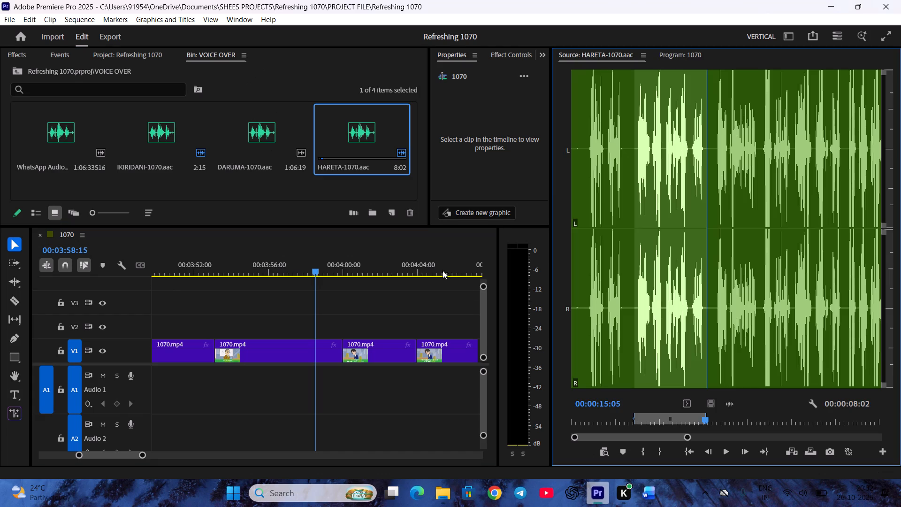
scroll(739, 429, "down", 15)
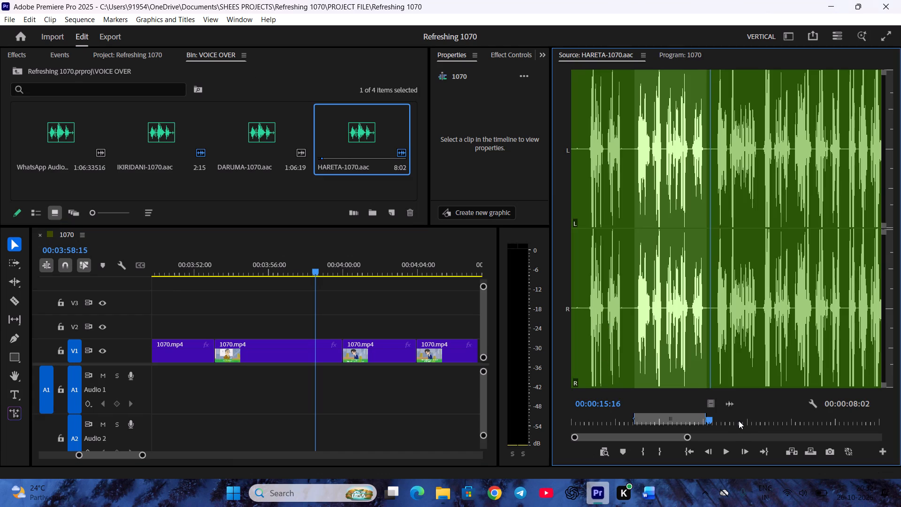
scroll(739, 421, "down", 10)
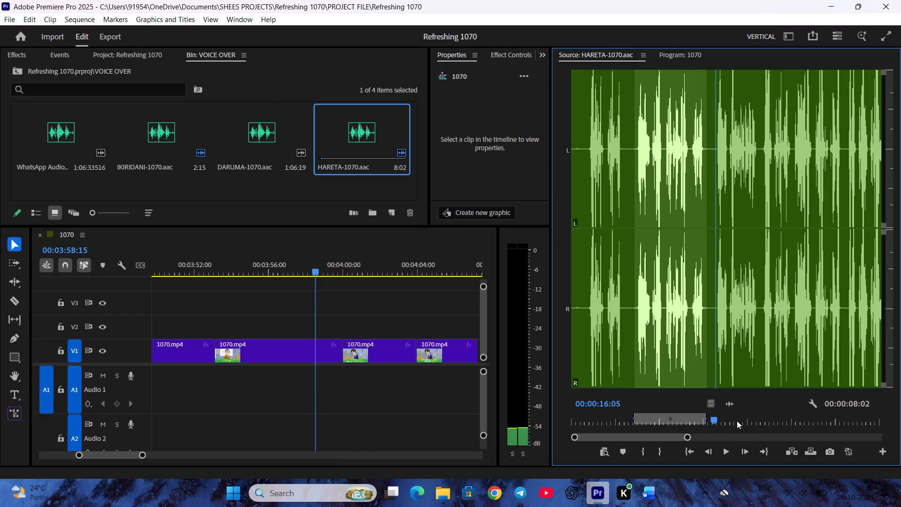
key("i")
key("space")
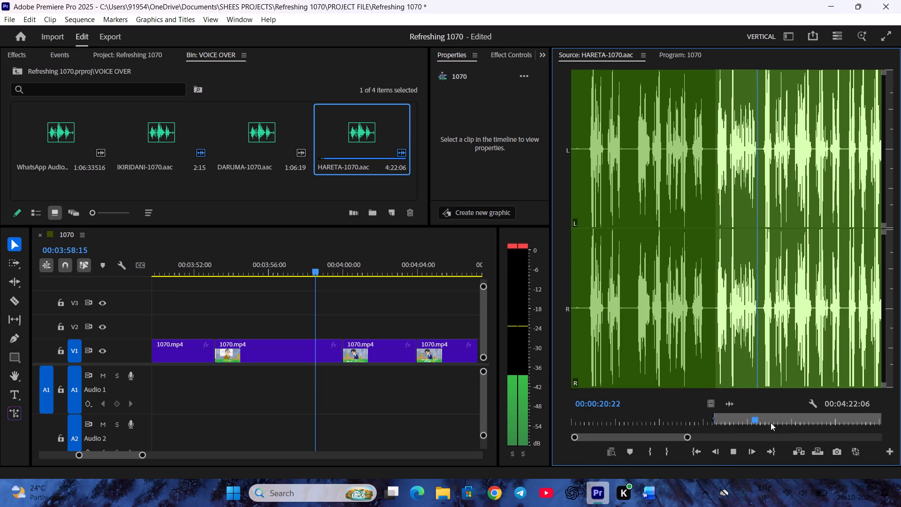
key("space")
key("o")
left_click_drag(735, 405, 338, 366)
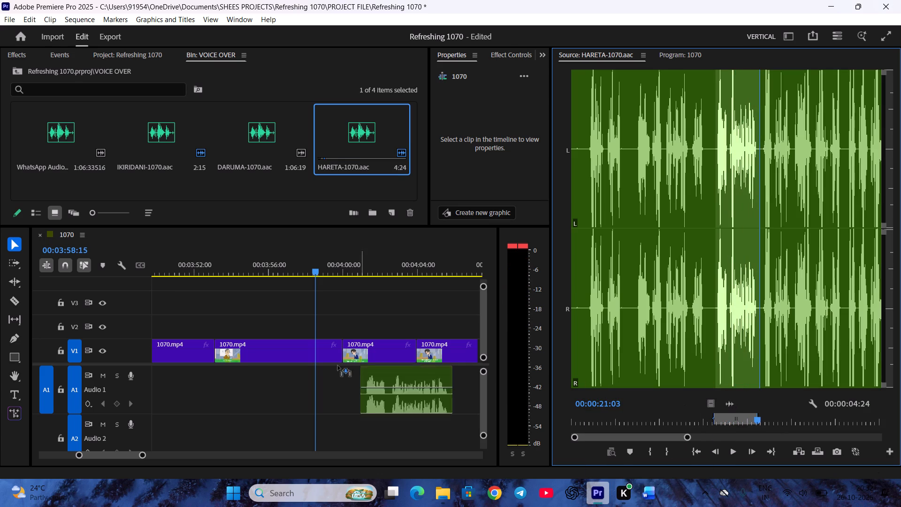
left_click_drag(338, 366, 214, 376)
Trim the whiteboard clip's end to match the new voice line, ripple delete the gap after it, and save the project.
left_click(257, 267)
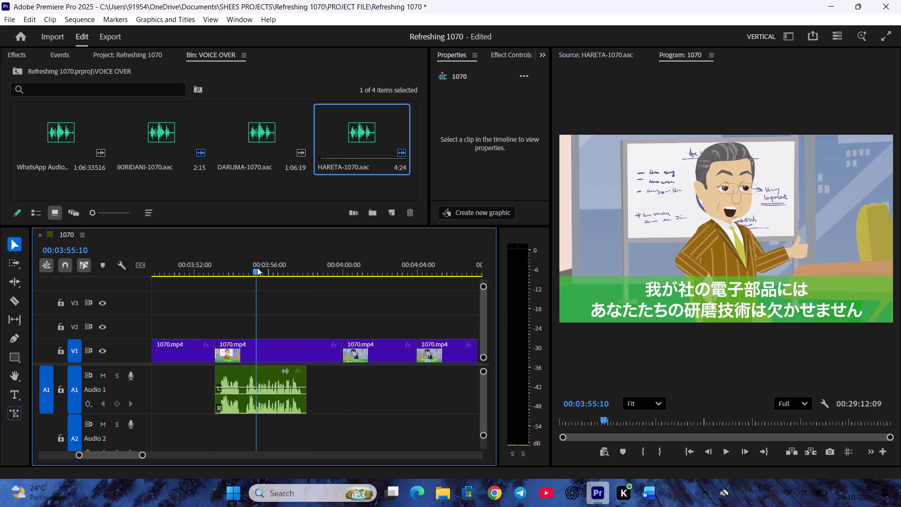
key("space")
left_click_drag(339, 357, 303, 358)
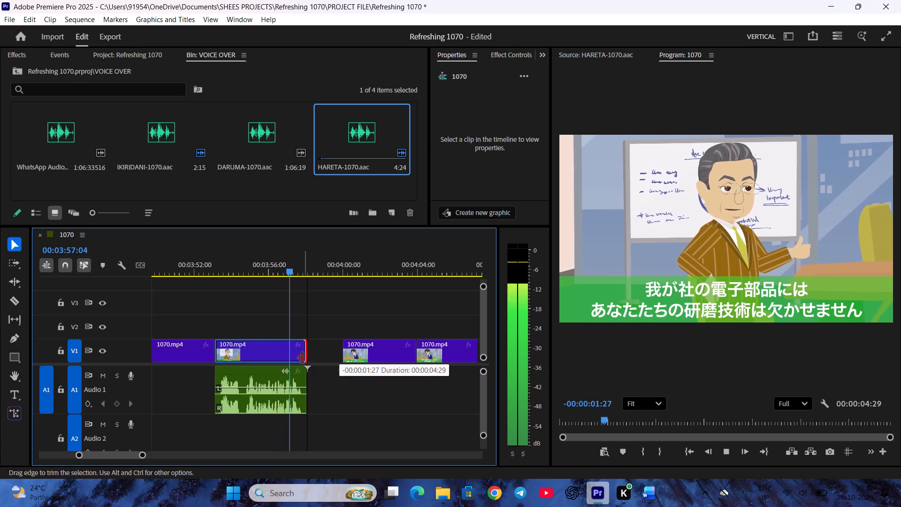
left_click_drag(303, 358, 303, 358)
key("space")
key("space")
right_click(320, 344)
key("space")
left_click(337, 351)
scroll(332, 375, "down", 6)
key("space")
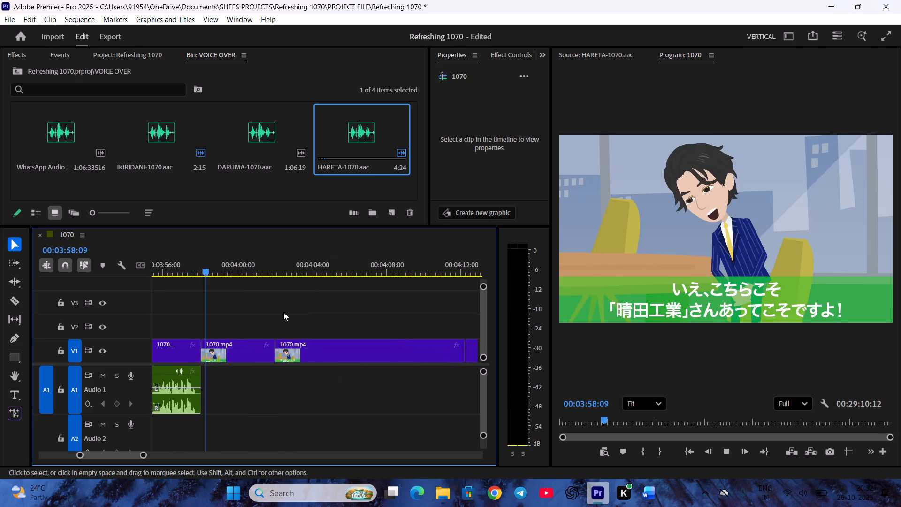
scroll(281, 300, "down", 1)
key("space")
key("ctrl+s")
Review the footage from about 00:03:59 to 00:04:10 for Hareta's next scene, parking the playhead at 00:04:03:16.
key("minus")
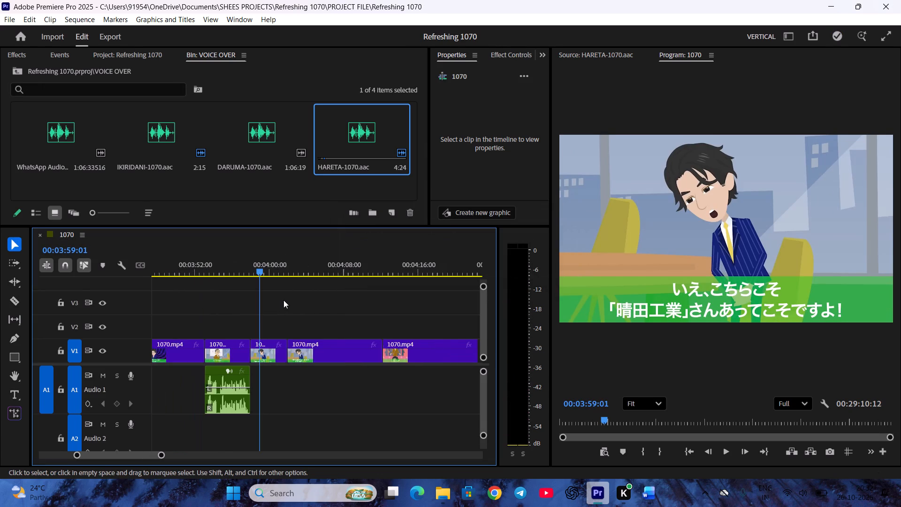
scroll(286, 303, "down", 2)
key("space")
left_click_drag(245, 264, 332, 277)
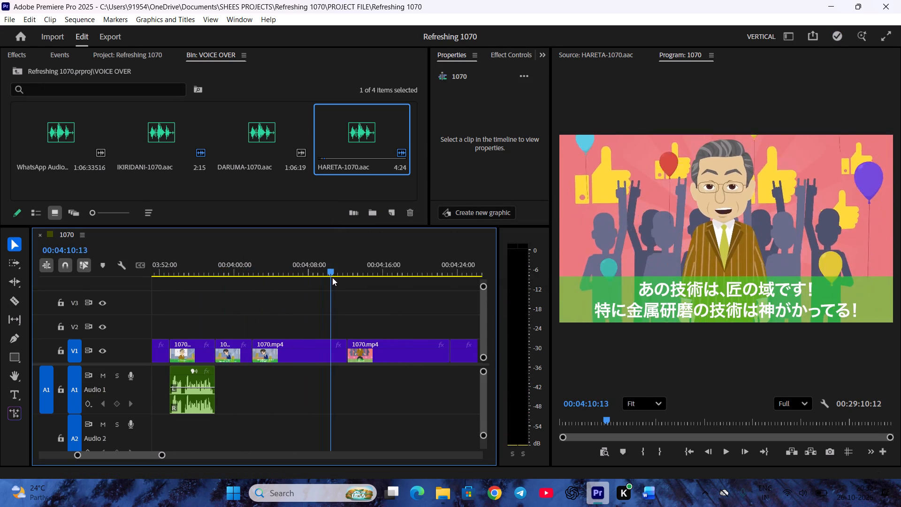
left_click_drag(332, 277, 337, 279)
left_click_drag(331, 277, 289, 284)
left_click_drag(329, 271, 302, 273)
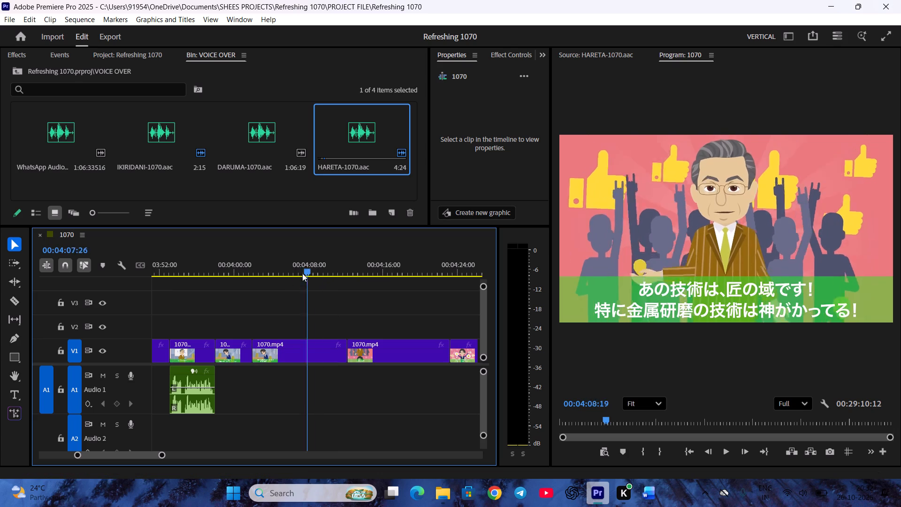
left_click_drag(302, 273, 267, 277)
key("space")
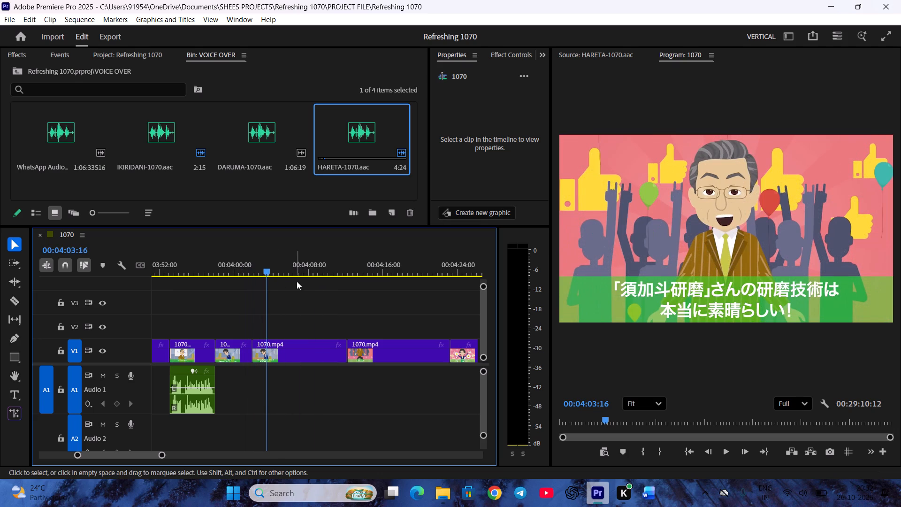
key("ctrl+s")
Set the In point of HARETA-1070.aac at 00:00:21:10, just after the previously used section.
double_click(364, 136)
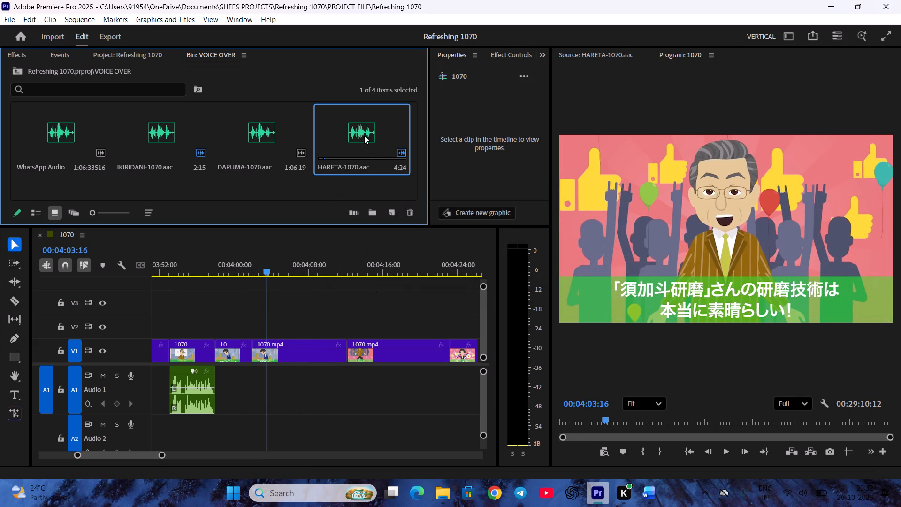
key("space")
key("space")
scroll(770, 405, "up", 4)
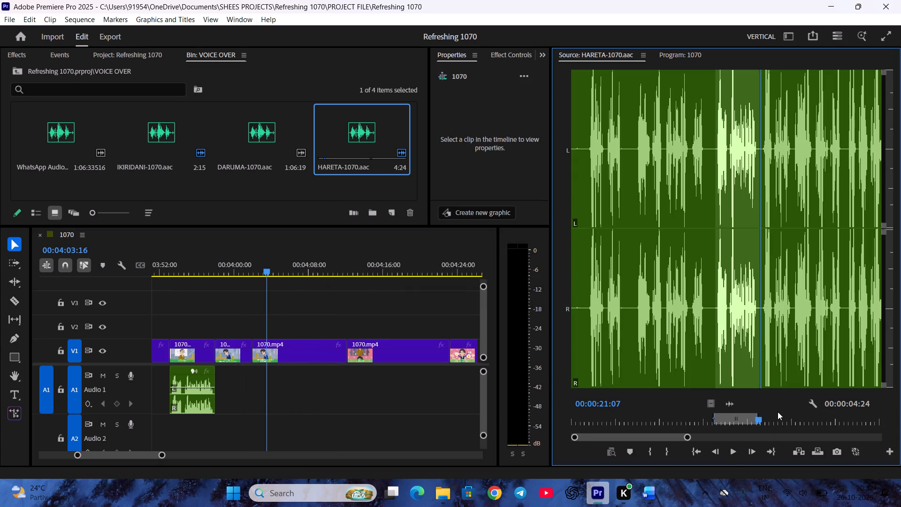
scroll(780, 434, "up", 9)
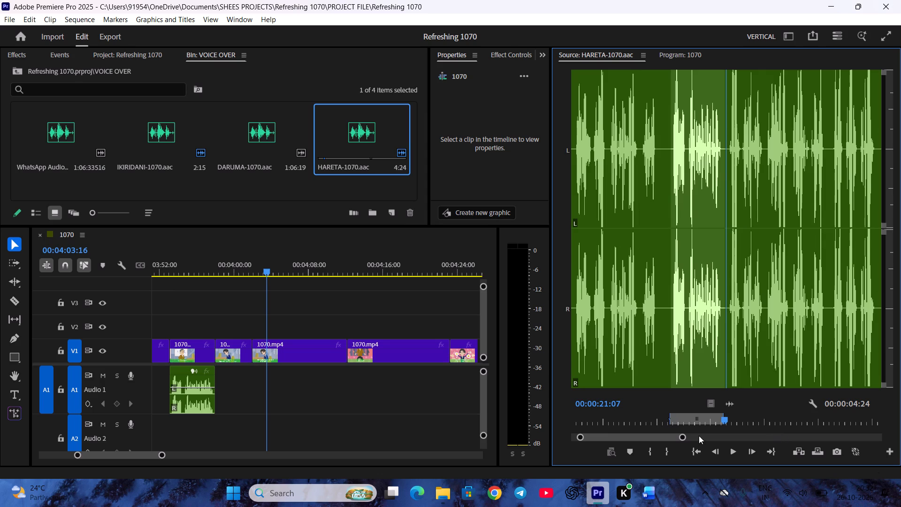
left_click_drag(664, 438, 672, 437)
scroll(677, 421, "down", 3)
key("i")
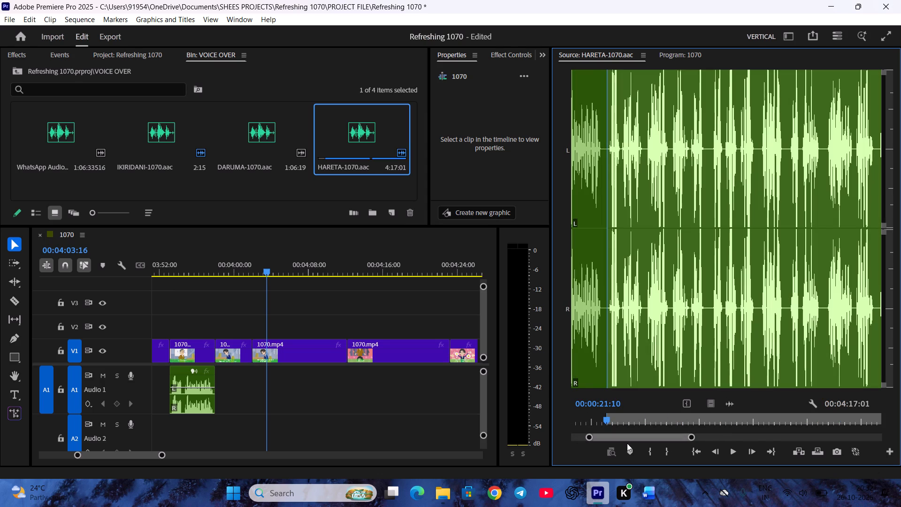
Follow the line against the Word script, mark its Out point at 00:00:30:14, and place it on Audio 1 at about 00:04:02.
key("space")
left_click(649, 489)
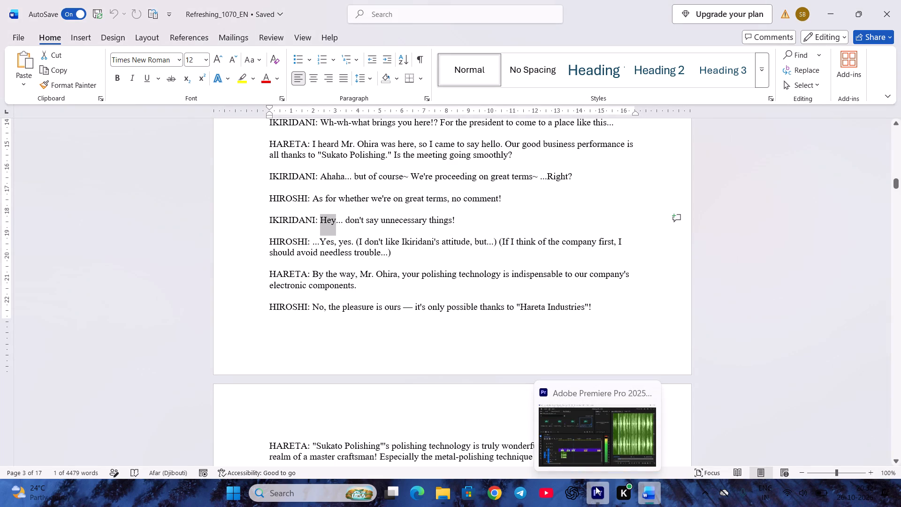
scroll(469, 406, "down", 8)
left_click(488, 393)
scroll(506, 393, "down", 1)
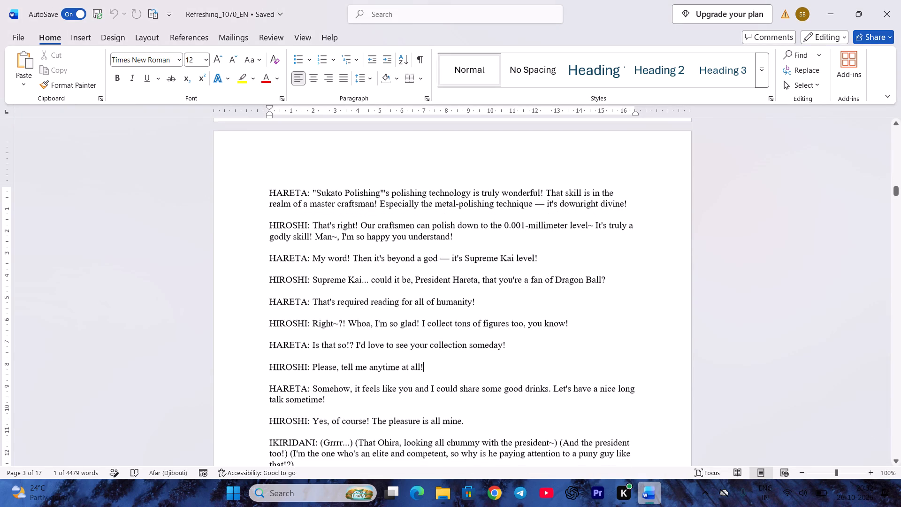
left_click(600, 503)
key("space")
scroll(729, 404, "up", 2)
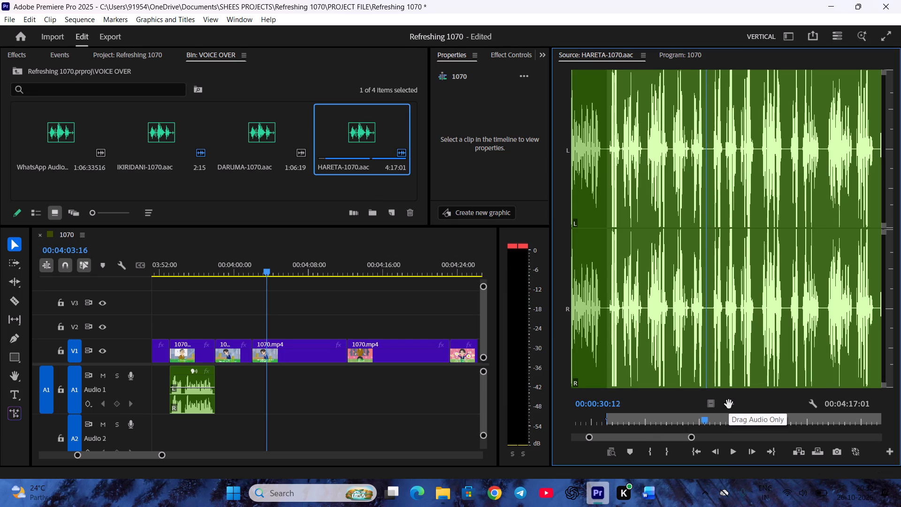
scroll(729, 404, "up", 2)
scroll(729, 410, "down", 3)
key("o")
left_click_drag(731, 405, 257, 385)
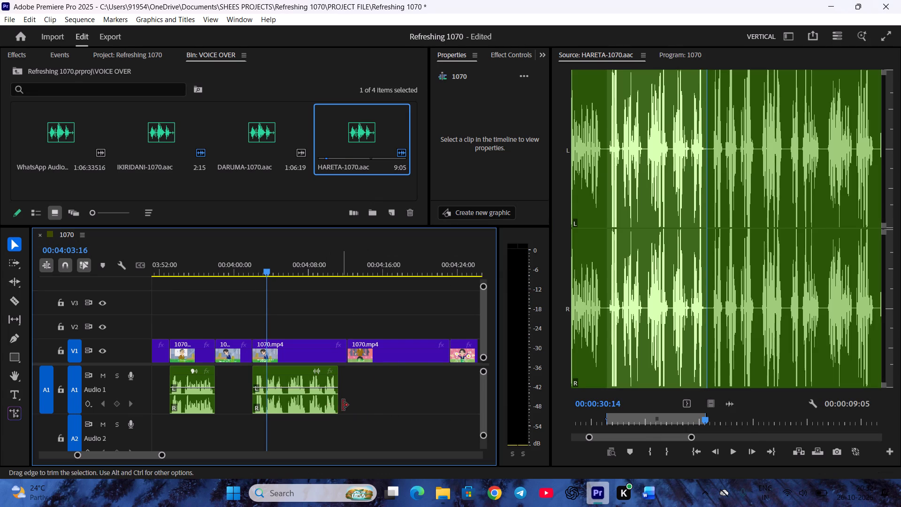
Trim the video clip above Hareta's polishing-praise line to the audio's end, ripple delete the gap, and save the project.
left_click(343, 405)
key("equal")
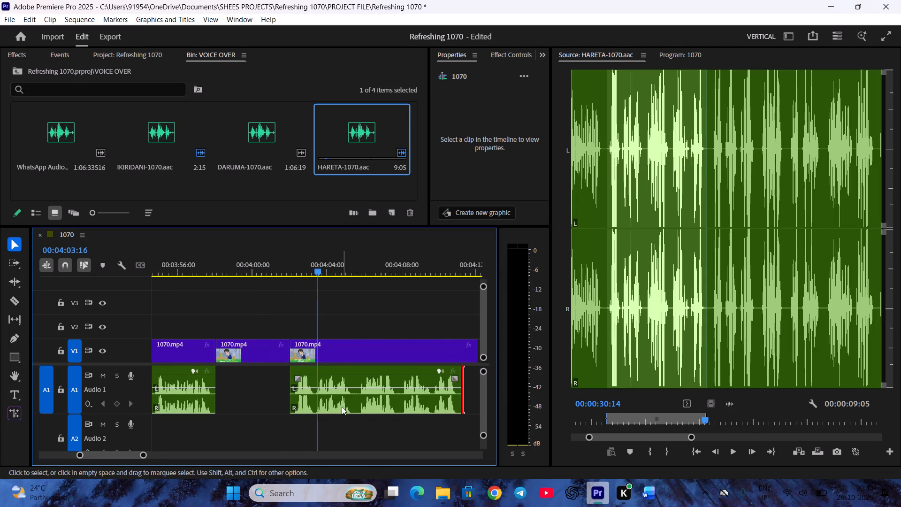
scroll(342, 406, "down", 5)
key("space")
left_click(371, 424)
left_click_drag(391, 351, 382, 353)
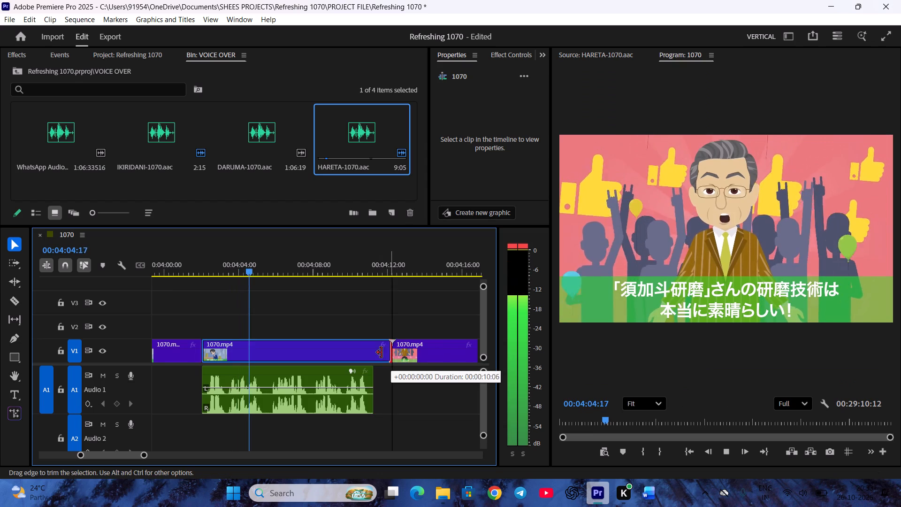
left_click_drag(382, 353, 376, 352)
right_click(388, 344)
right_click(380, 346)
left_click(390, 351)
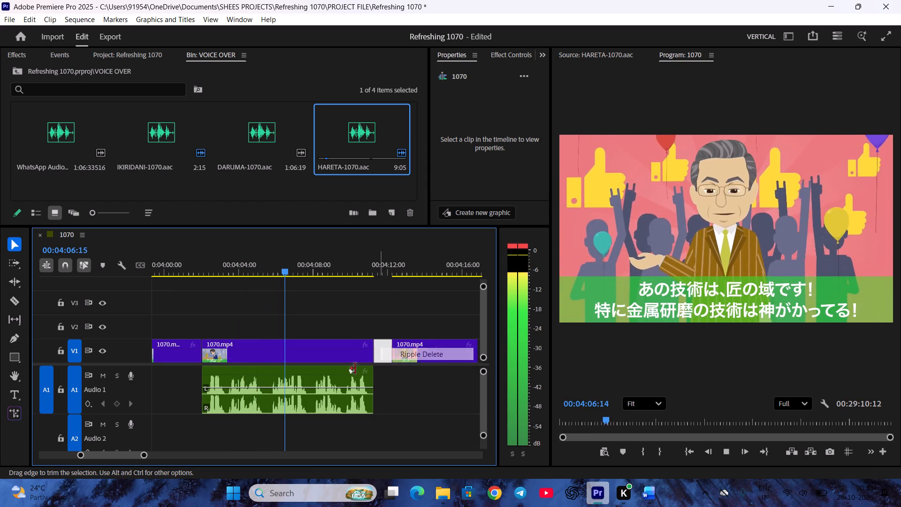
scroll(352, 374, "down", 9)
key("space")
key("space")
key("ctrl+s")
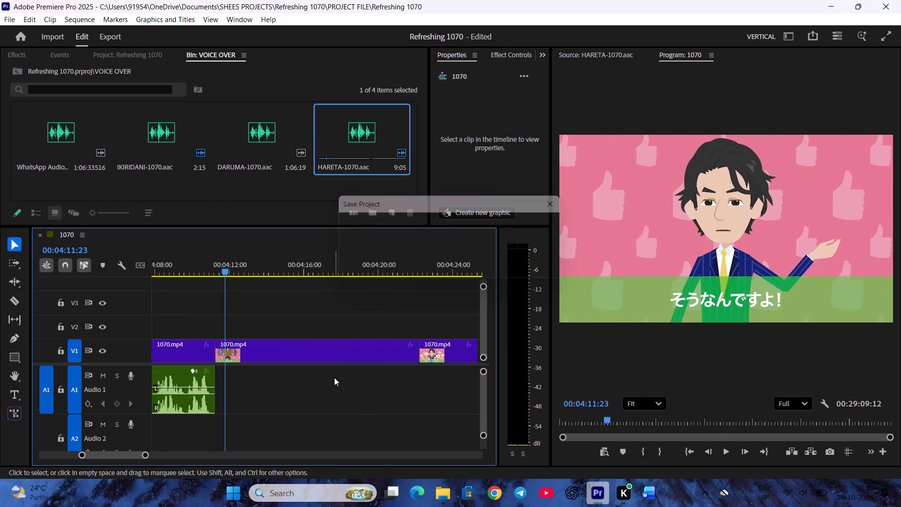
Scrub ahead through the scenes up to about 00:04:28 for Hareta's next line, parking the playhead at 00:04:25:22.
key("minus")
scroll(309, 381, "down", 2)
key("space")
left_click_drag(246, 267, 293, 279)
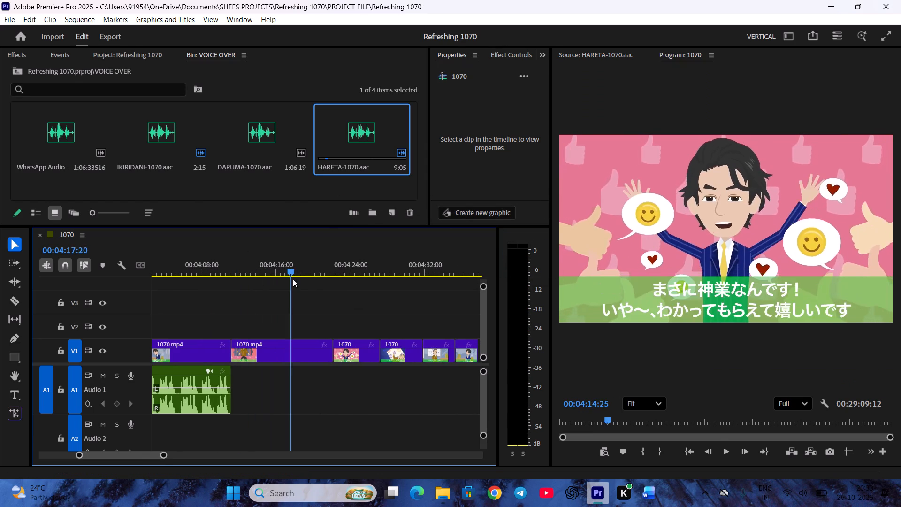
left_click_drag(293, 279, 393, 297)
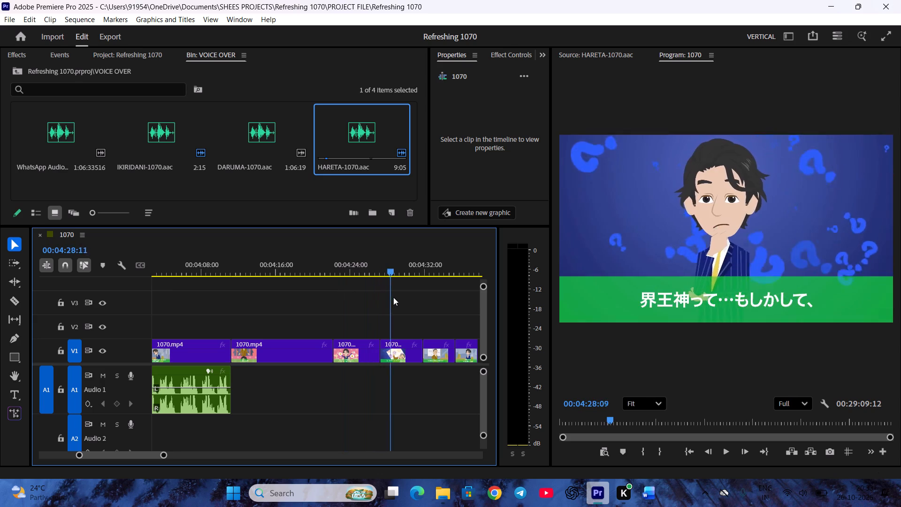
left_click_drag(393, 297, 367, 293)
scroll(365, 303, "down", 3)
key("ctrl+s")
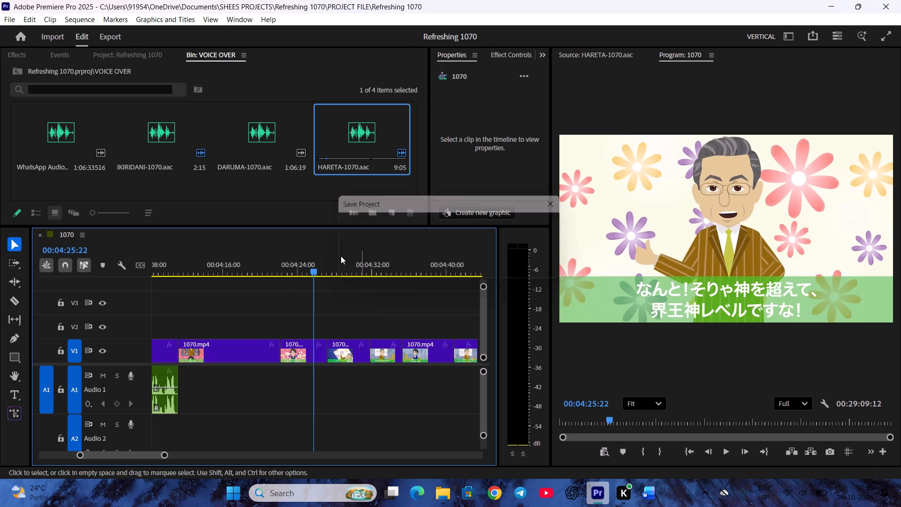
In HARETA-1070.aac, mark Hareta's "Supreme Kai level" line from 00:00:30:21 to 00:00:35:04, checking it against the Word script.
double_click(371, 138)
key("space")
key("space")
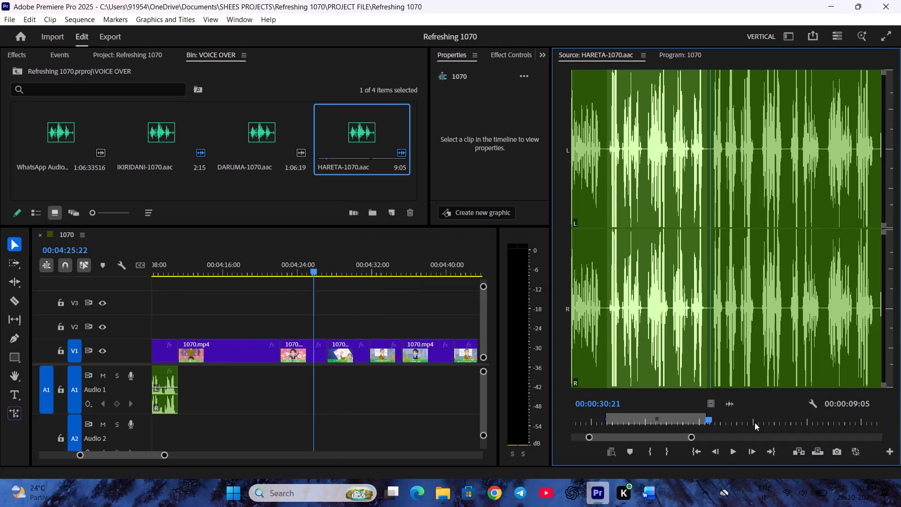
key("i")
key("space")
left_click(653, 498)
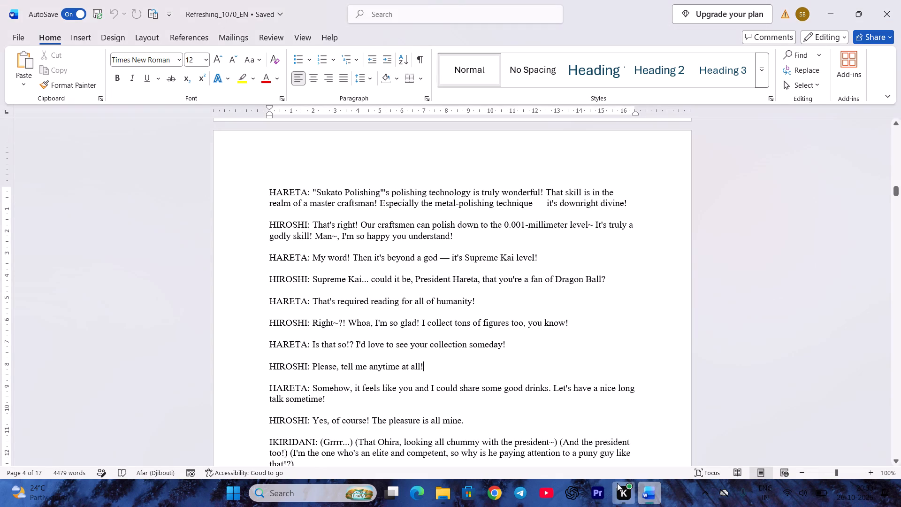
scroll(519, 395, "down", 1)
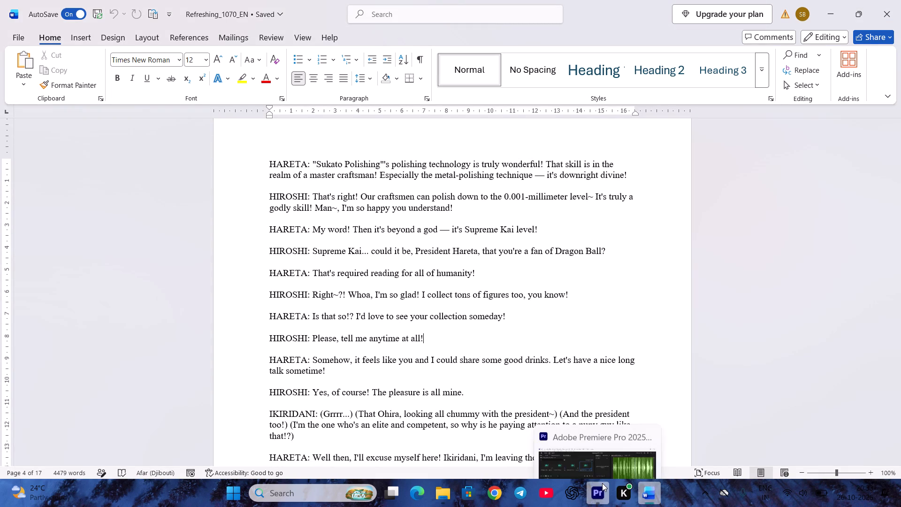
left_click(602, 483)
key("space")
scroll(745, 422, "up", 3)
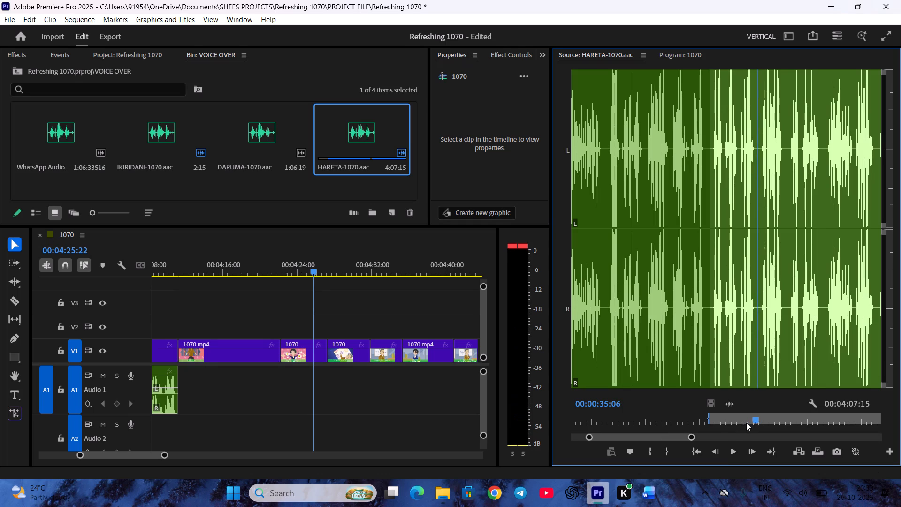
scroll(746, 422, "up", 1)
key("o")
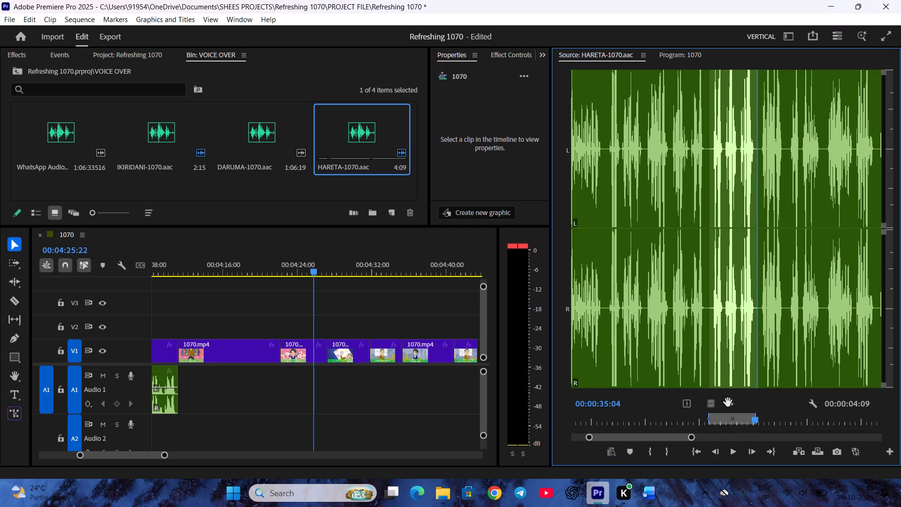
Place the marked line on Audio 1, aligned with the start of Hareta's flower-background scene at 00:04:22:04, and play it.
left_click_drag(731, 402, 284, 372)
left_click_drag(313, 272, 279, 282)
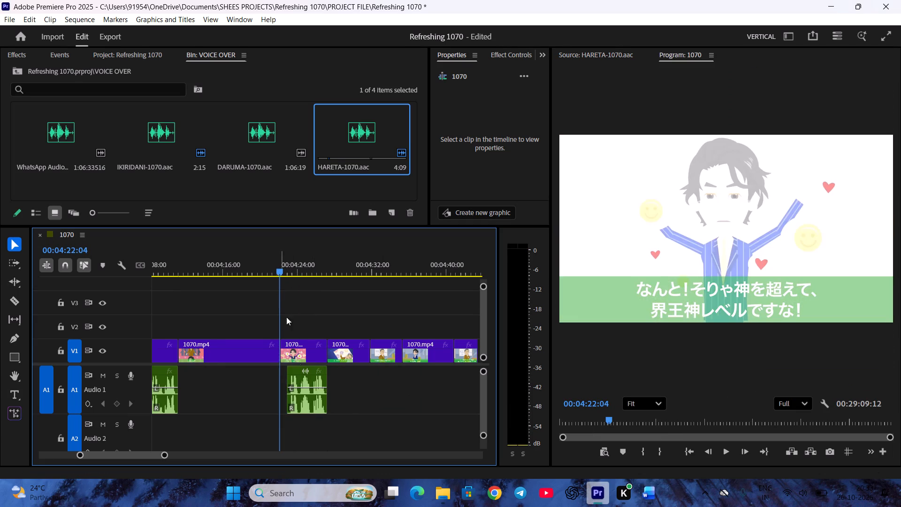
left_click_drag(307, 405, 301, 403)
left_click(319, 426)
key("space")
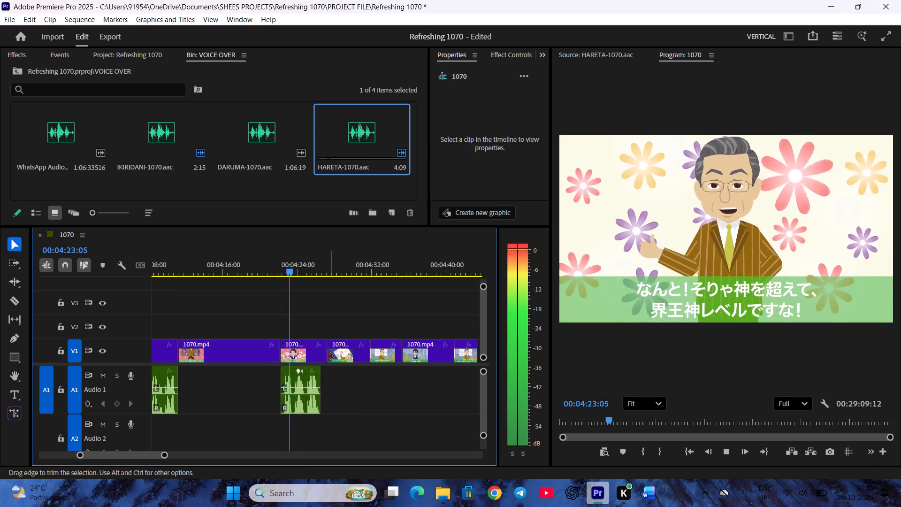
Extend the end of the "Supreme Kai level" audio clip slightly, to about 00:04:26:20.
left_click(327, 351)
key("space")
key("equal")
key("equal")
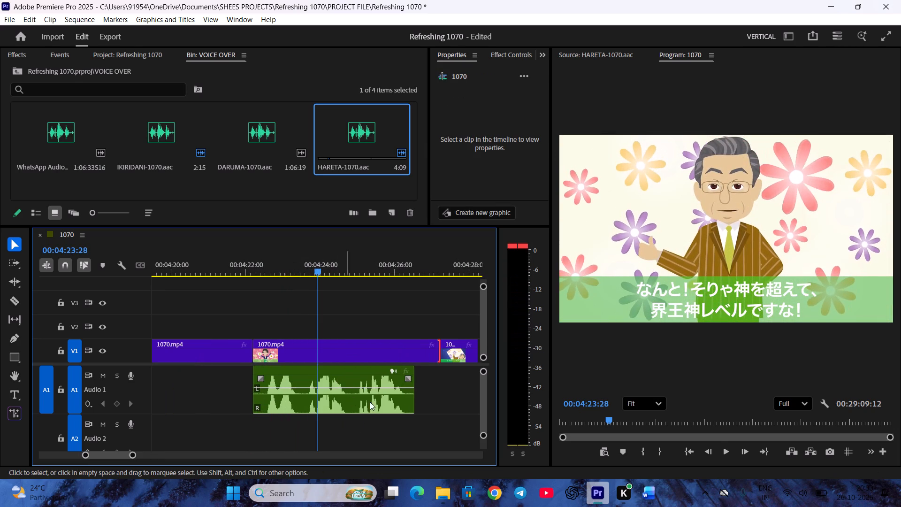
left_click_drag(412, 403, 417, 403)
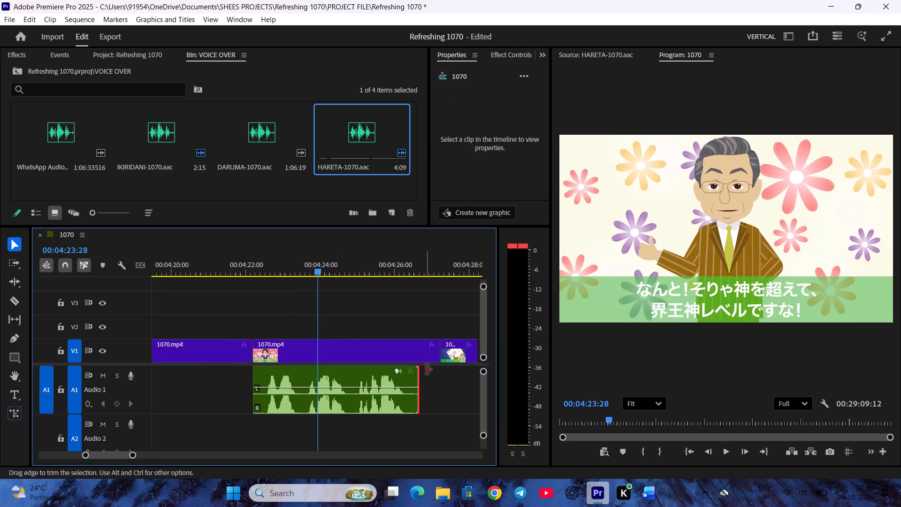
Trim the video clip above the "Supreme Kai level" line to the audio's end and ripple delete the gap.
left_click_drag(432, 356, 408, 355)
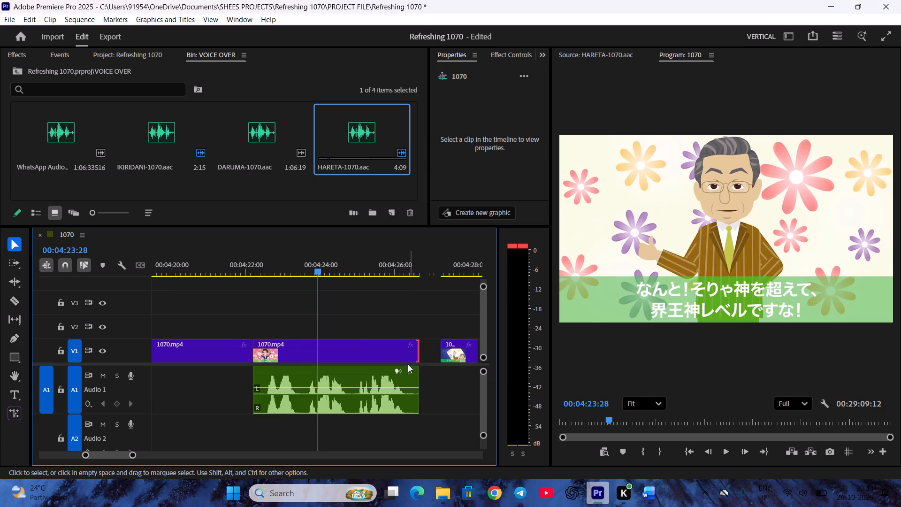
key("minus")
scroll(312, 385, "down", 4)
key("space")
right_click(304, 345)
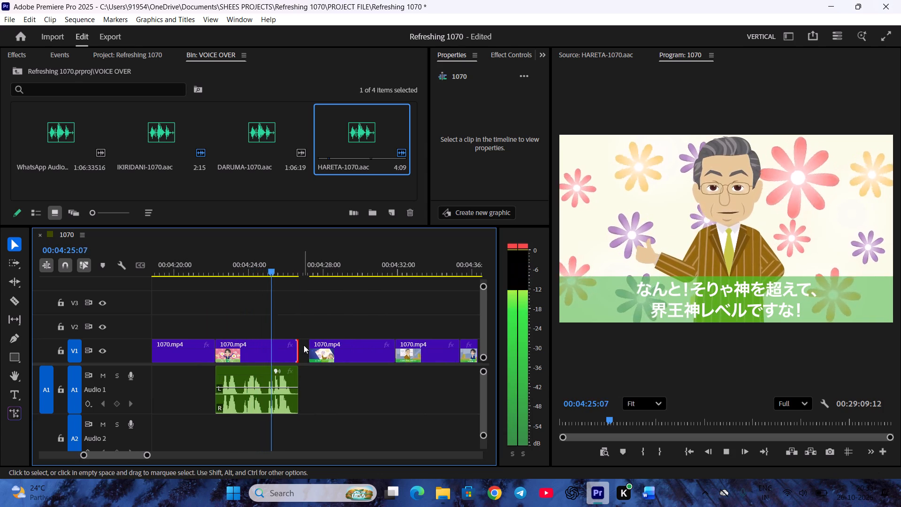
left_click(326, 351)
Find Hareta's next speaking scene, parking the playhead at 00:04:33:28, and save the project.
scroll(323, 359, "down", 5)
key("space")
left_click_drag(250, 259, 300, 272)
key("space")
scroll(326, 307, "down", 4)
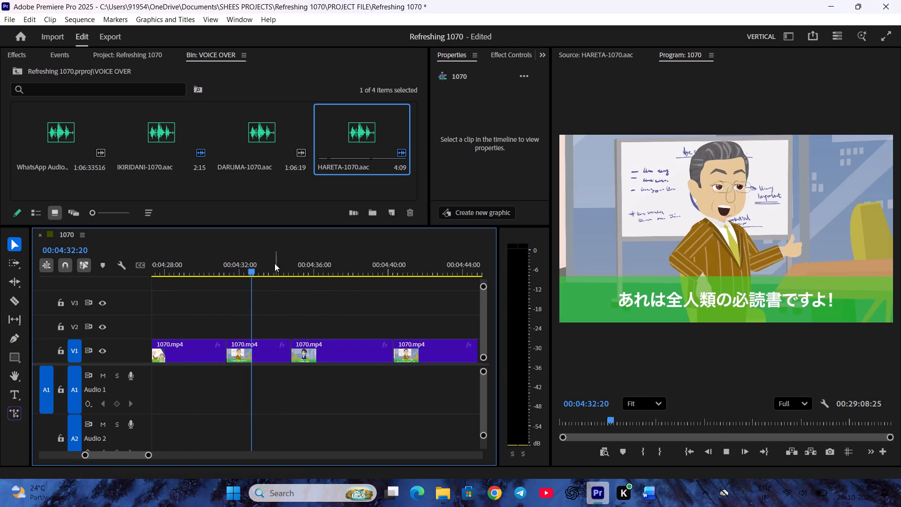
left_click_drag(273, 265, 277, 277)
key("ctrl+s")
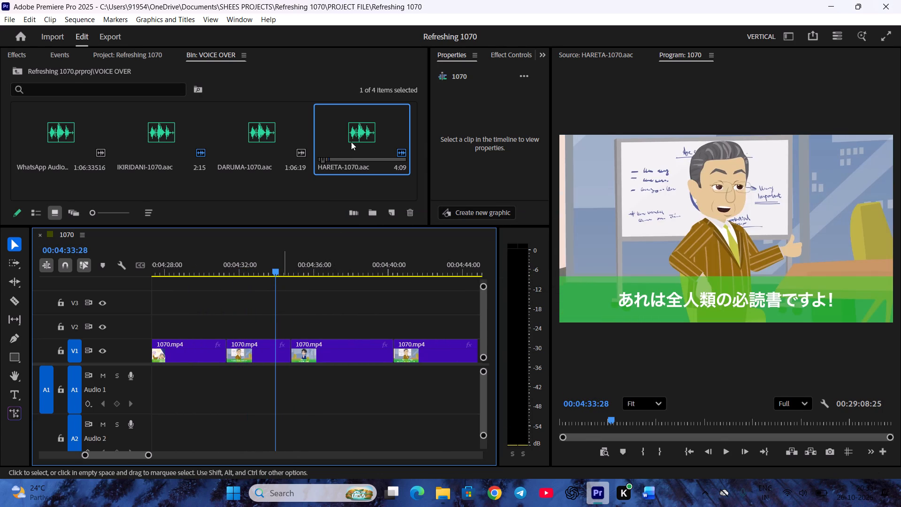
In HARETA-1070.aac, mark the "required reading for all of humanity" line from about 00:00:35 to 00:00:37:17, following the Word script.
double_click(352, 141)
key("space")
key("space")
scroll(786, 414, "down", 2)
key("i")
key("space")
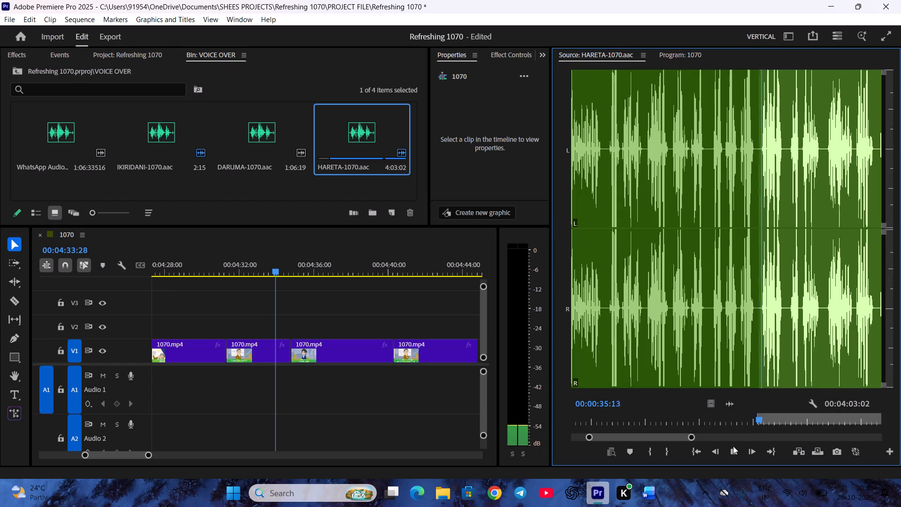
left_click(648, 493)
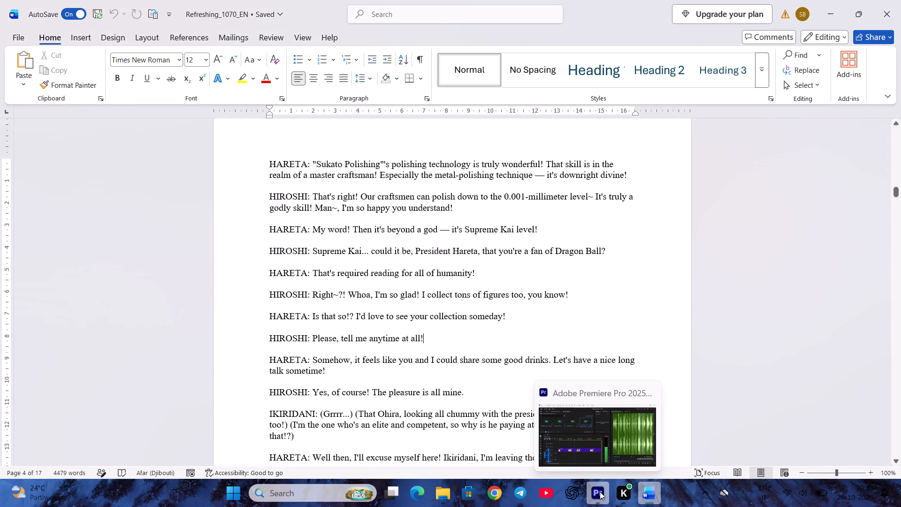
left_click(600, 492)
key("space")
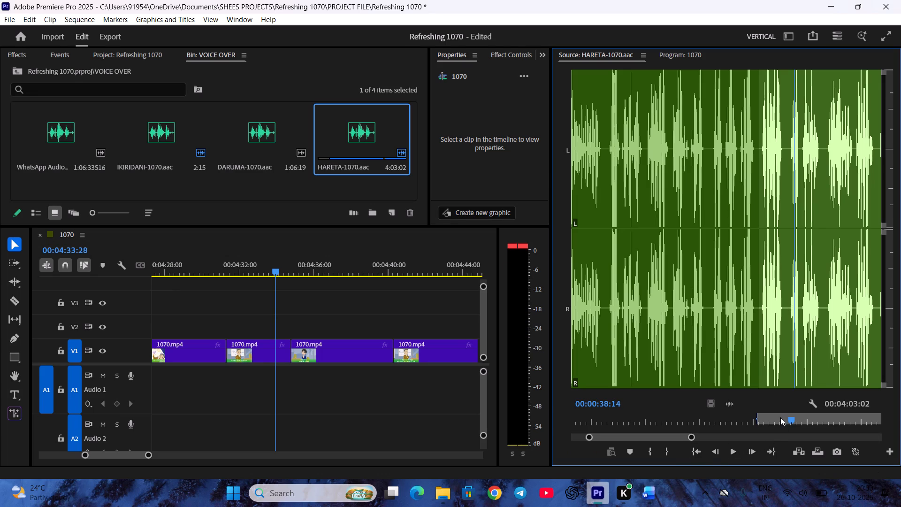
left_click(780, 417)
key("space")
key("space")
scroll(788, 422, "up", 5)
scroll(789, 422, "down", 1)
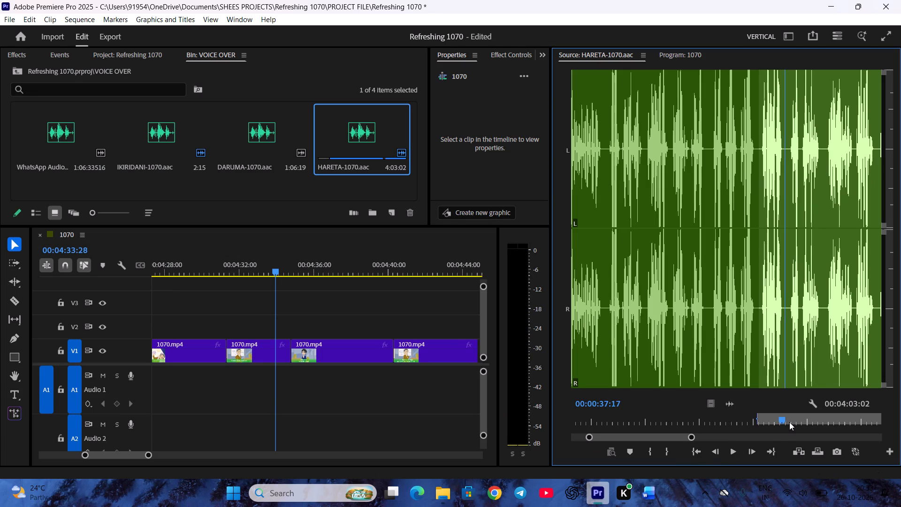
key("o")
Place the "required reading" line on Audio 1 at the start of Hareta's whiteboard scene, about 00:04:31, and play it.
left_click_drag(725, 401, 274, 383)
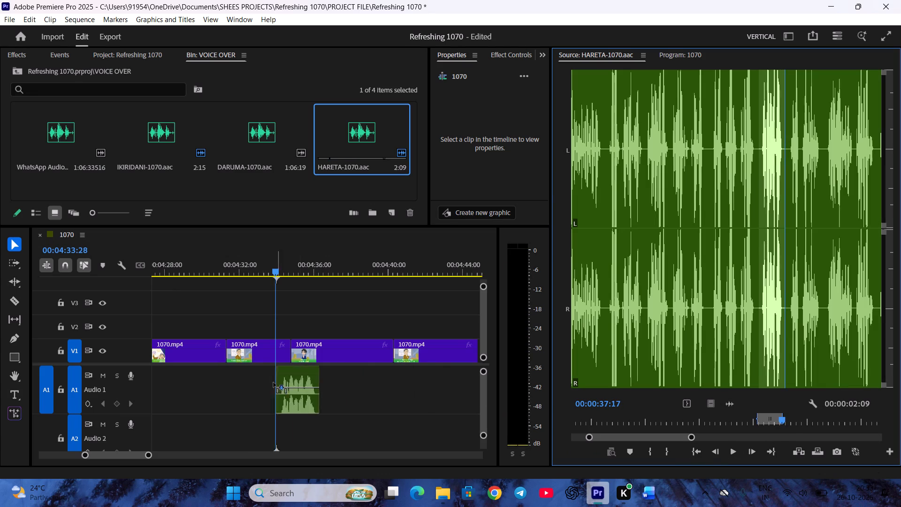
left_click_drag(274, 383, 224, 381)
left_click(229, 260)
key("space")
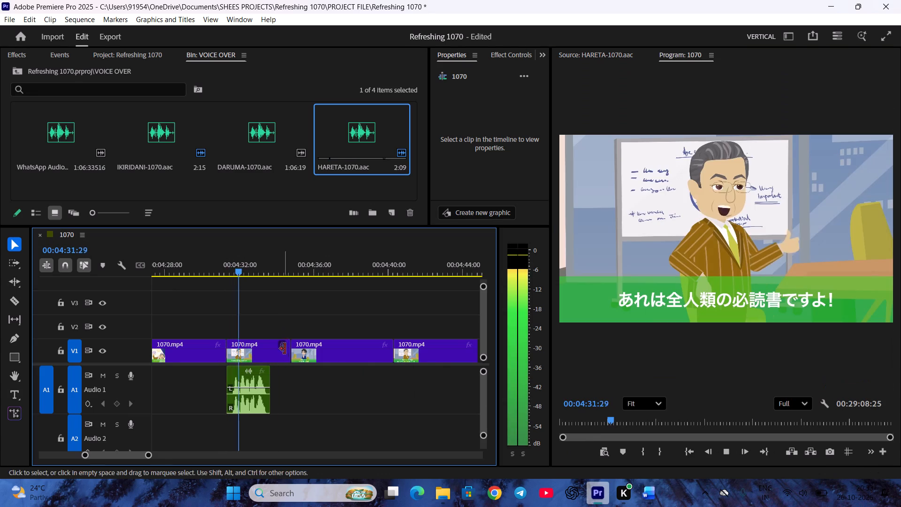
Trim the video clip above the "required reading" line to the audio's end and ripple delete the gap.
left_click_drag(290, 353, 267, 353)
key("space")
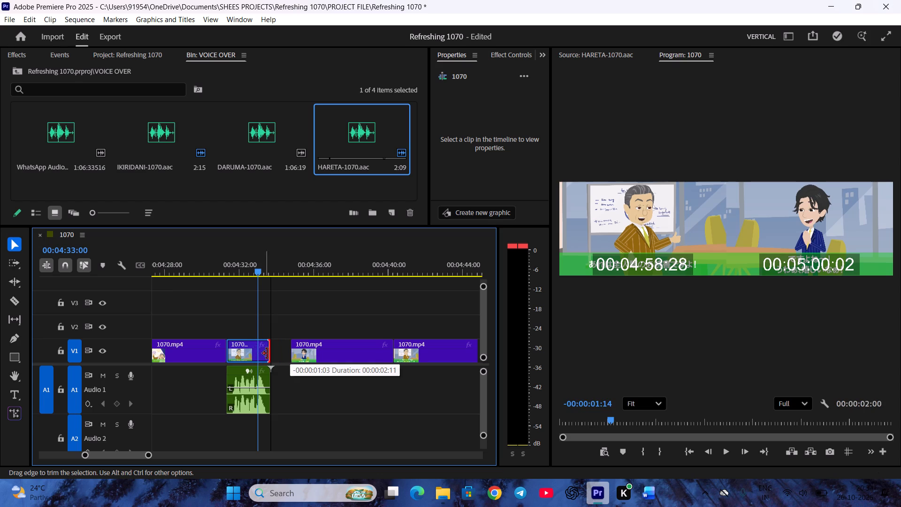
left_click_drag(267, 353, 270, 353)
right_click(278, 346)
left_click(289, 351)
Find Hareta's next scene past Hiroshi's reply, parking the playhead at 00:04:42:16, and save the project.
scroll(288, 356, "down", 3)
key("space")
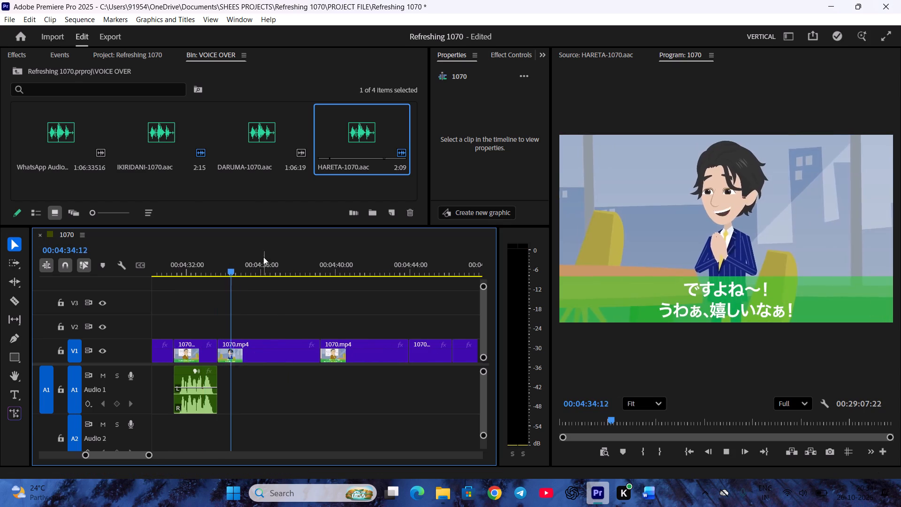
left_click_drag(264, 261, 343, 287)
scroll(331, 315, "down", 5)
key("space")
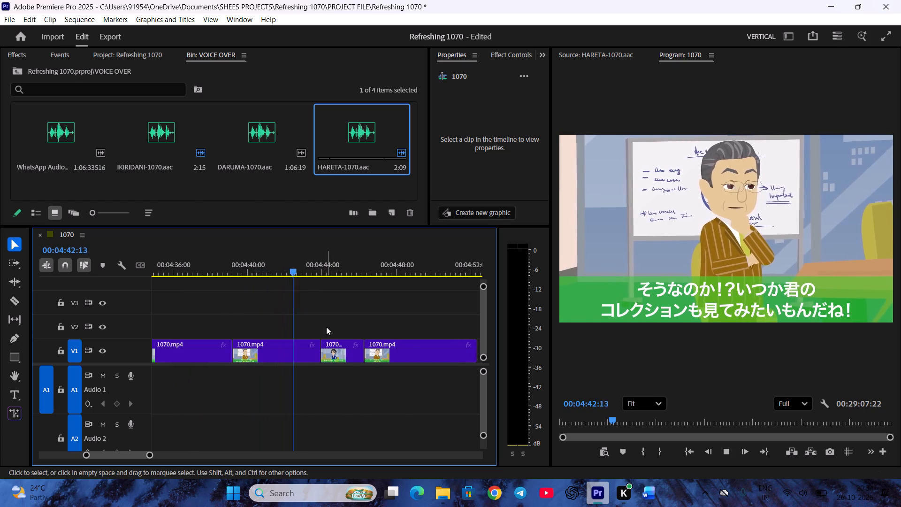
key("space")
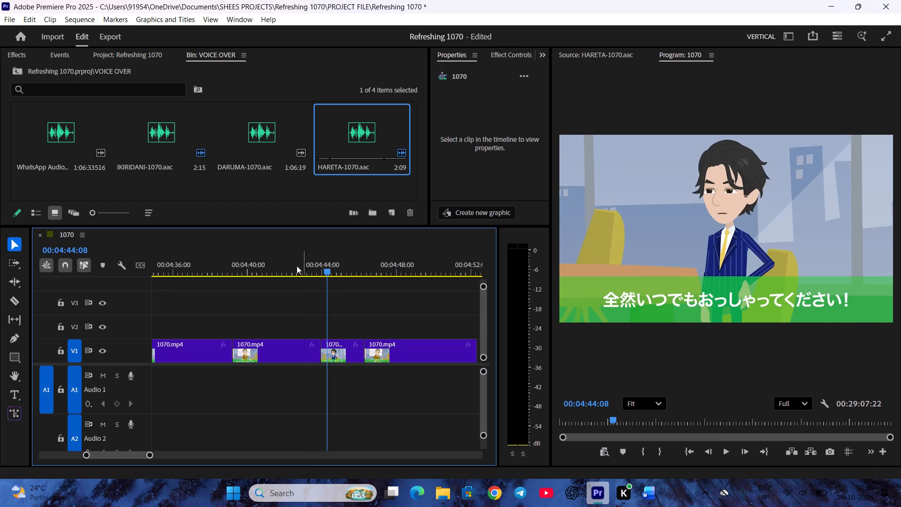
left_click(296, 264)
key("ctrl+s")
In HARETA-1070.aac, mark the "I'd love to see your collection" line from 00:00:37:23 to 00:00:41:02, checking the Word script.
double_click(350, 138)
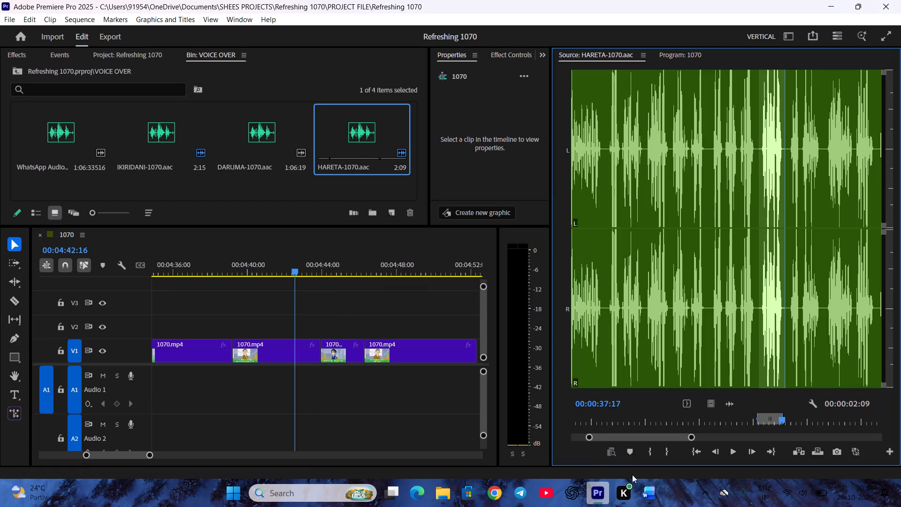
key("space")
key("space")
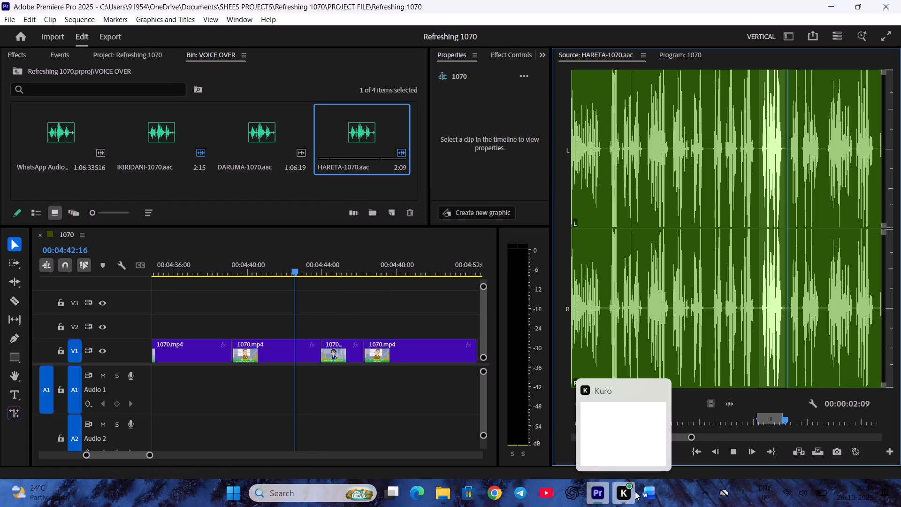
key("i")
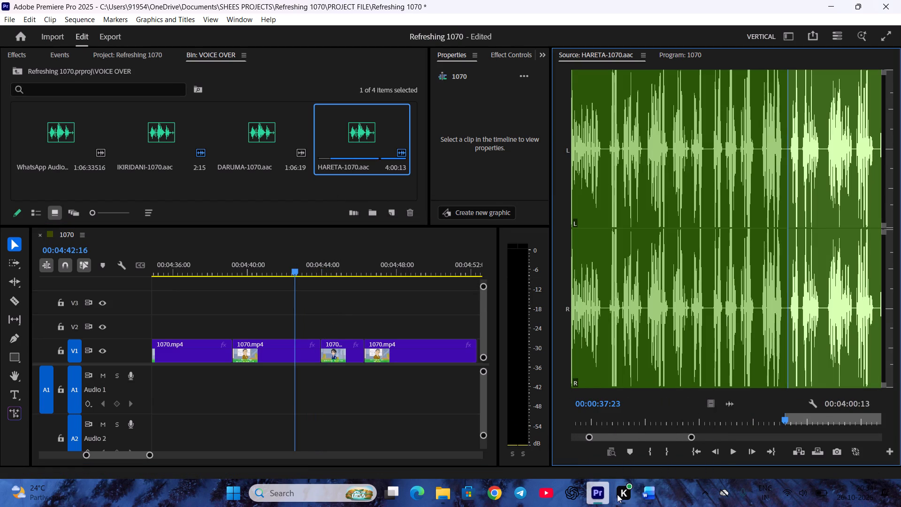
key("space")
left_click(652, 496)
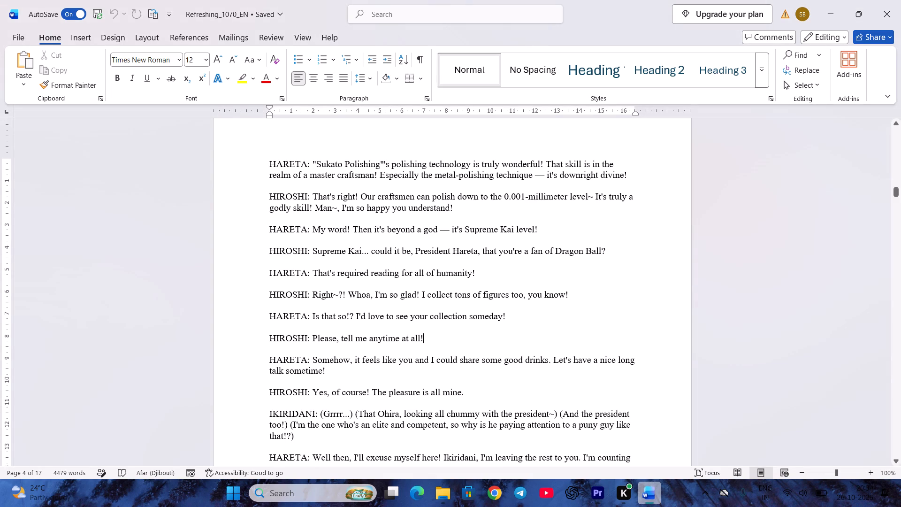
left_click(597, 492)
key("space")
scroll(772, 417, "up", 7)
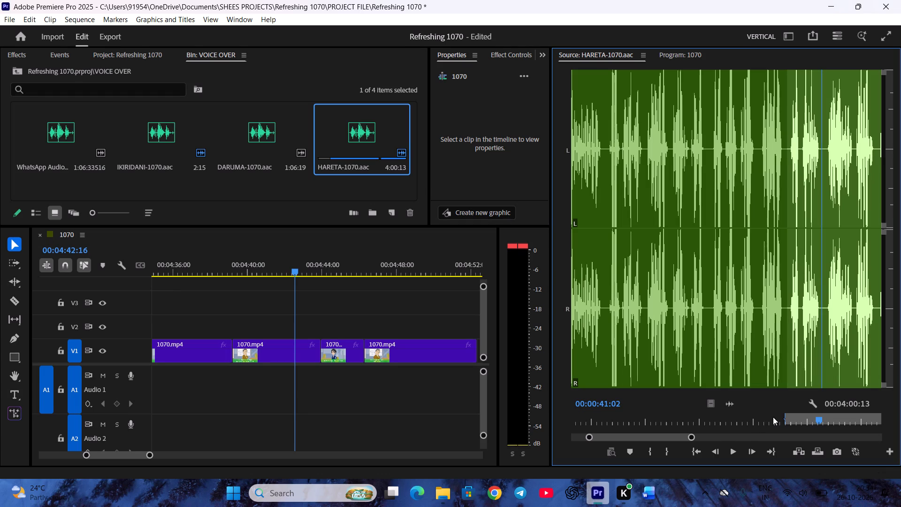
key("o")
Place the collection line on Audio 1, aligned with the start of Hareta's scene at about 00:04:39, and play it through.
left_click_drag(732, 406, 239, 385)
left_click(235, 270)
key("space")
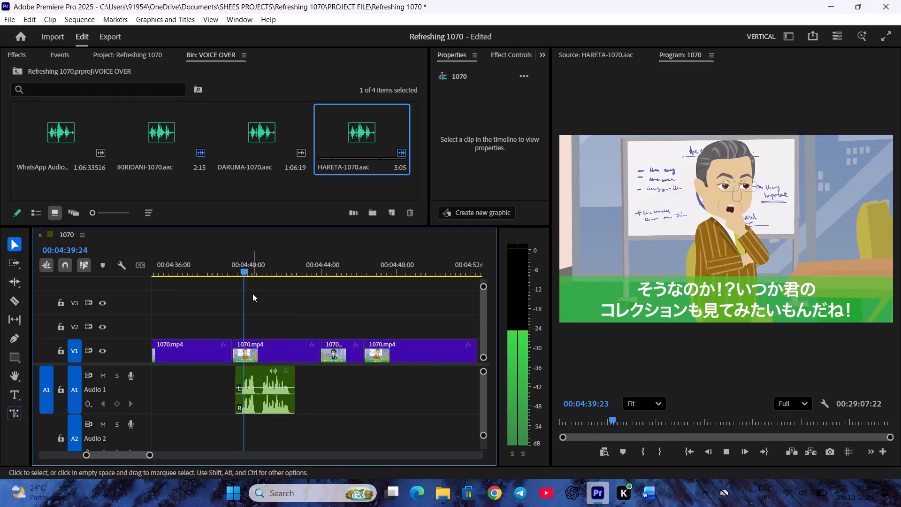
key("space")
left_click(267, 408)
left_click(285, 426)
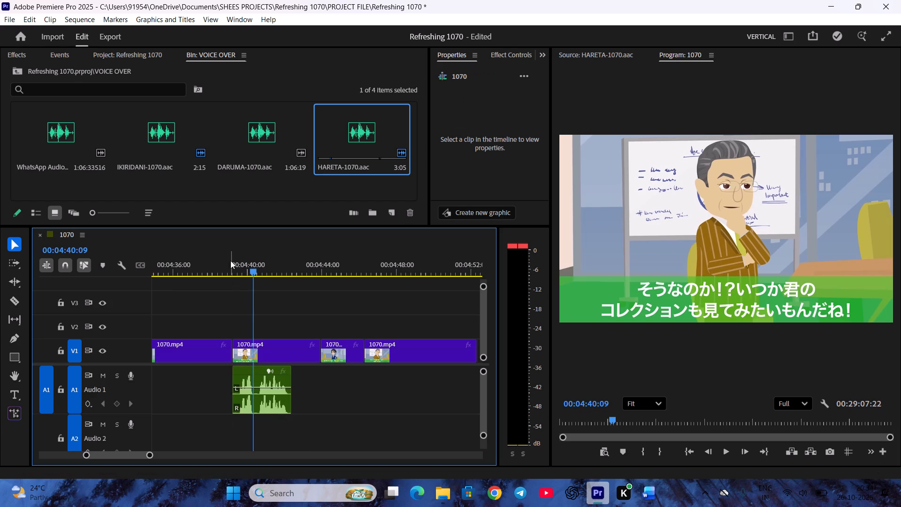
left_click(229, 265)
key("space")
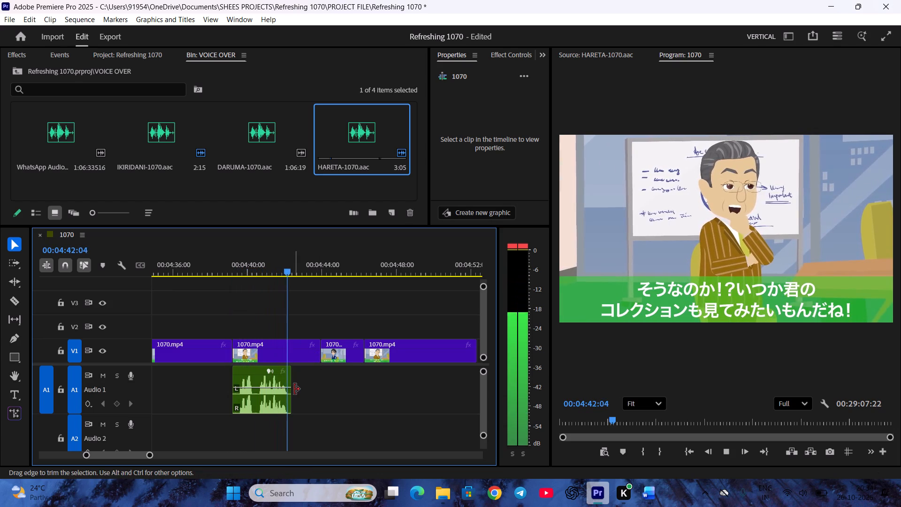
key("space")
Trim the video clip above the collection line to the audio's end and ripple delete the gap.
left_click_drag(320, 357, 295, 357)
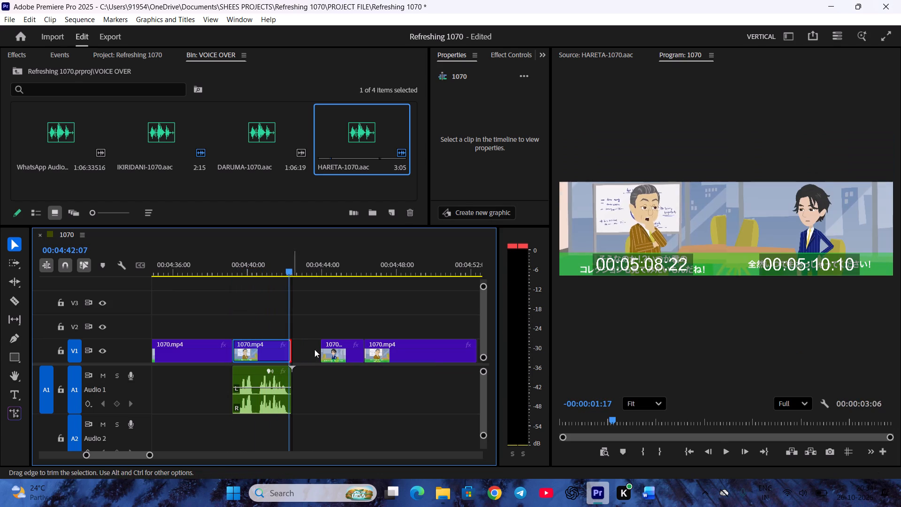
right_click(315, 344)
left_click(324, 347)
Review Hiroshi's reply and Hareta's next scene up to Hiroshi's following reply, park the playhead at 00:04:49:00, and save the project.
scroll(325, 370, "down", 4)
key("space")
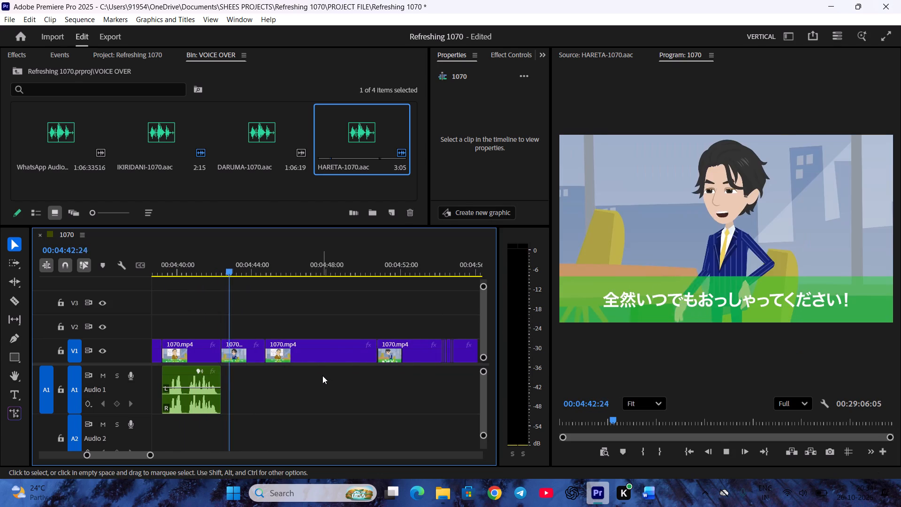
scroll(321, 380, "down", 2)
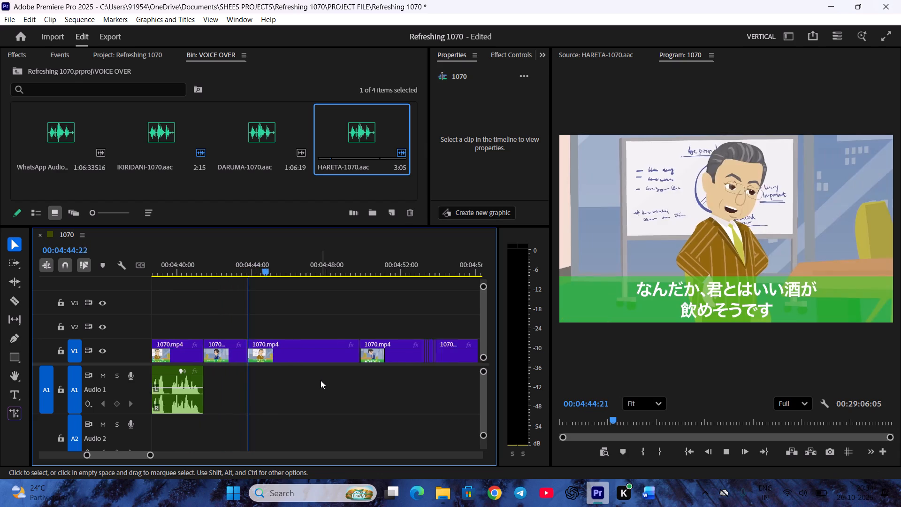
left_click_drag(264, 263, 359, 282)
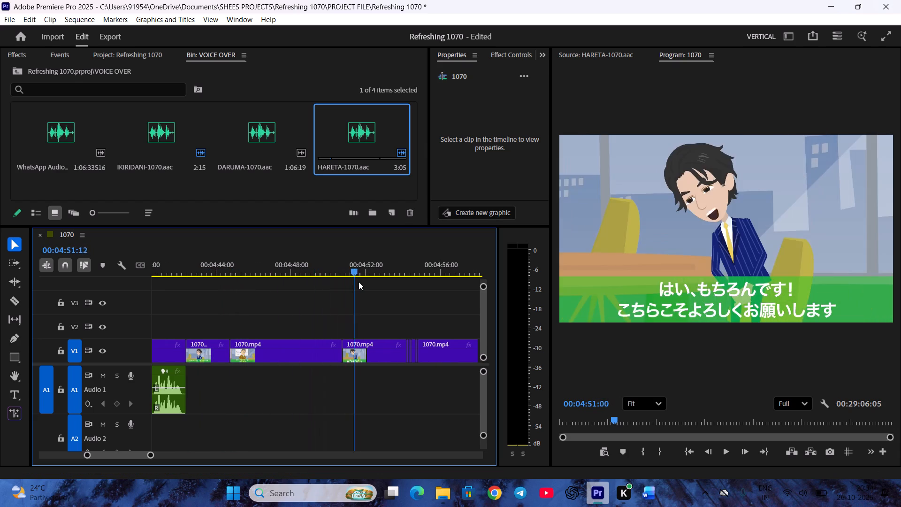
left_click_drag(359, 282, 322, 283)
key("ctrl+s")
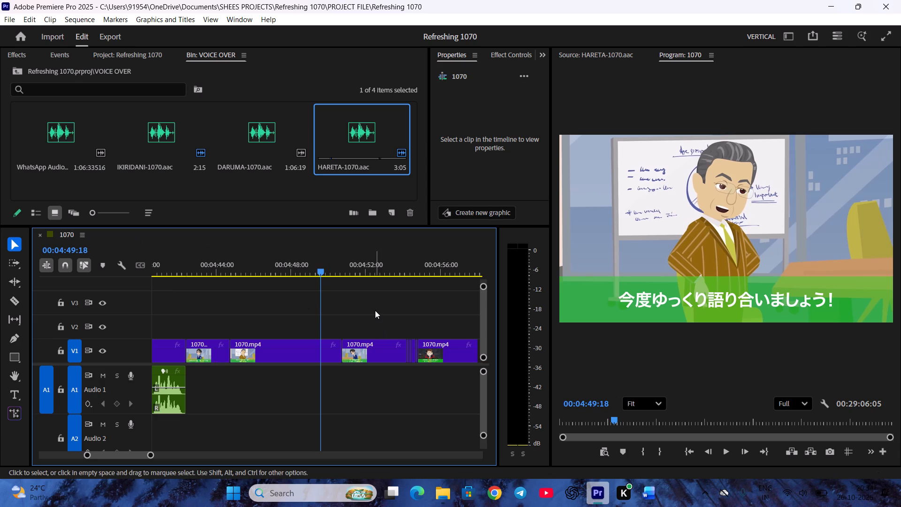
key("ctrl+s")
scroll(374, 312, "down", 1)
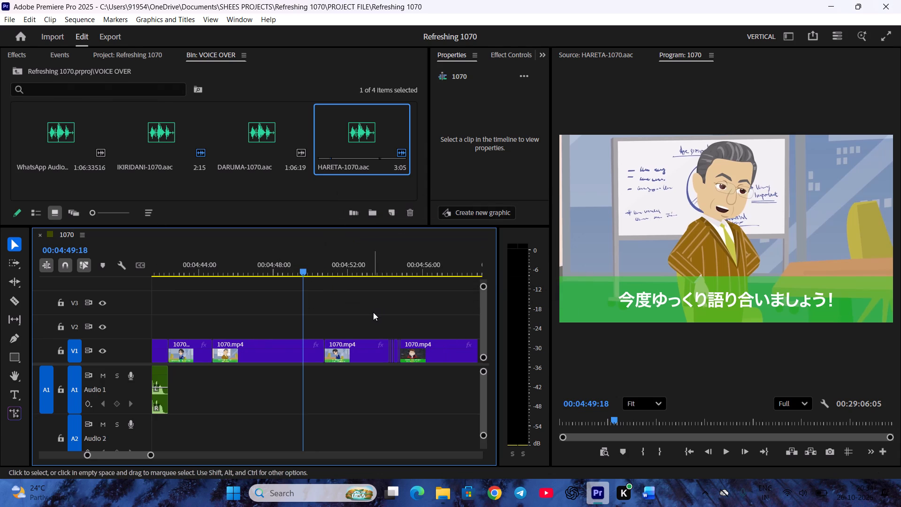
key("space")
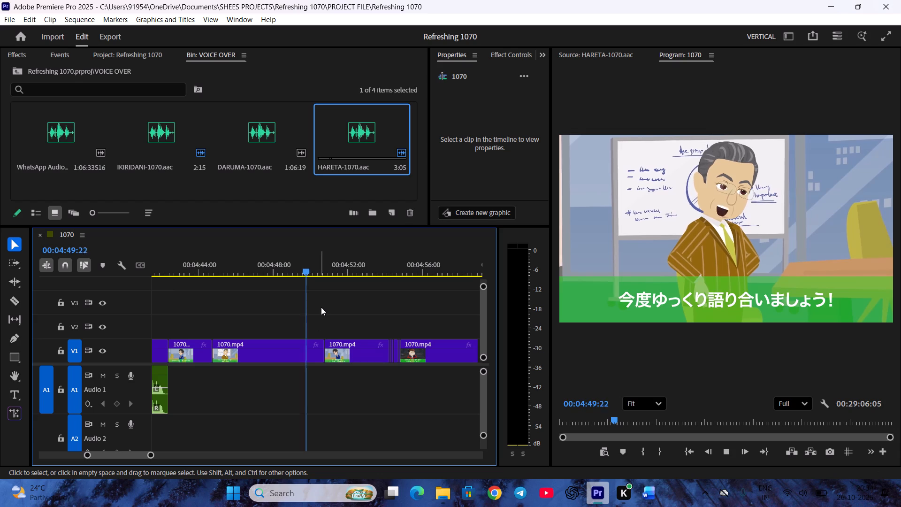
key("space")
left_click(293, 269)
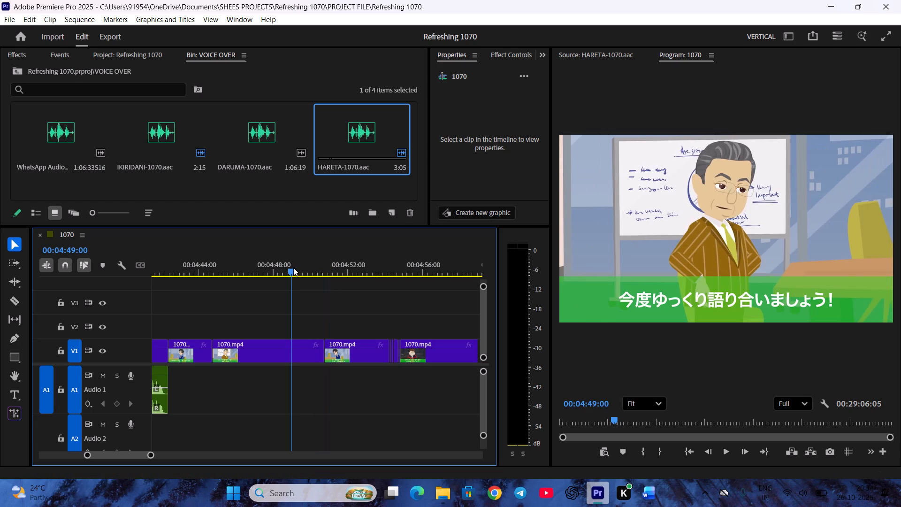
key("ctrl+s")
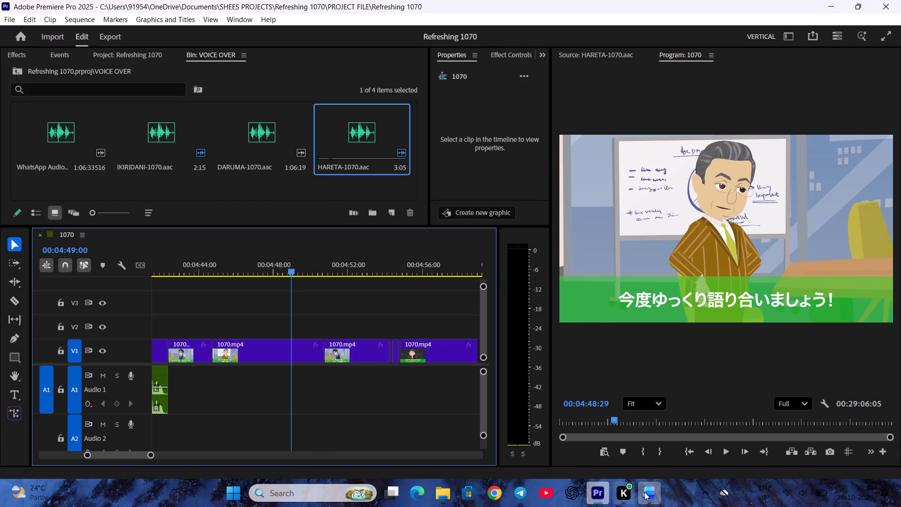
In HARETA-1070.aac, mark the "share some good drinks" line from 00:00:41:09 to 00:00:46:03, checking the Word script.
left_click(644, 492)
scroll(571, 338, "down", 4)
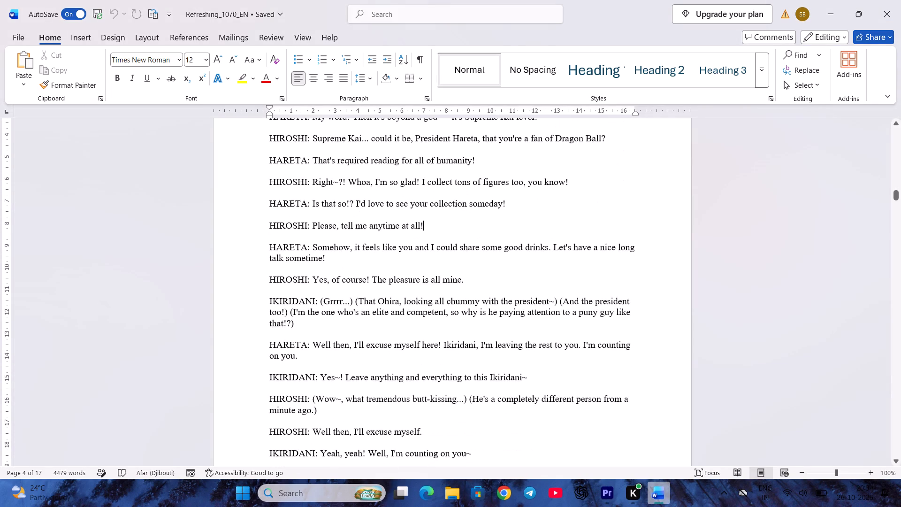
left_click(613, 493)
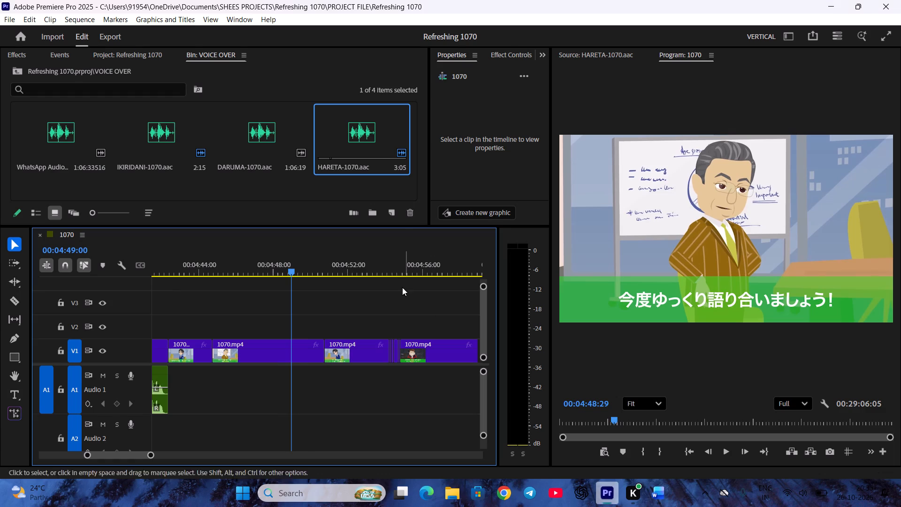
double_click(367, 140)
key("space")
key("space")
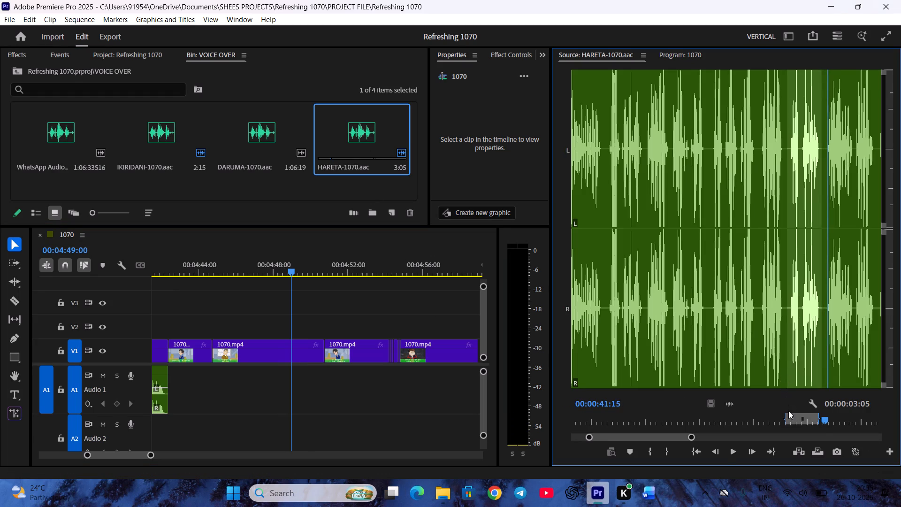
scroll(788, 411, "up", 7)
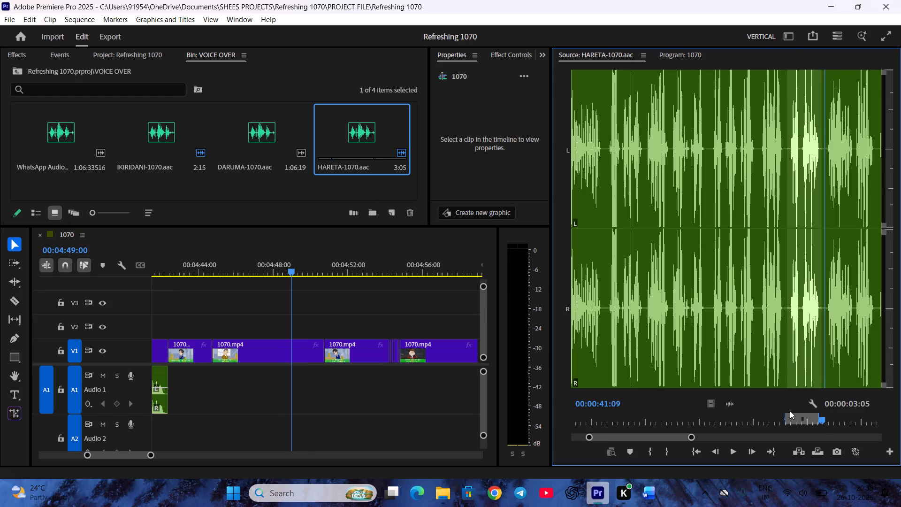
key("i")
key("space")
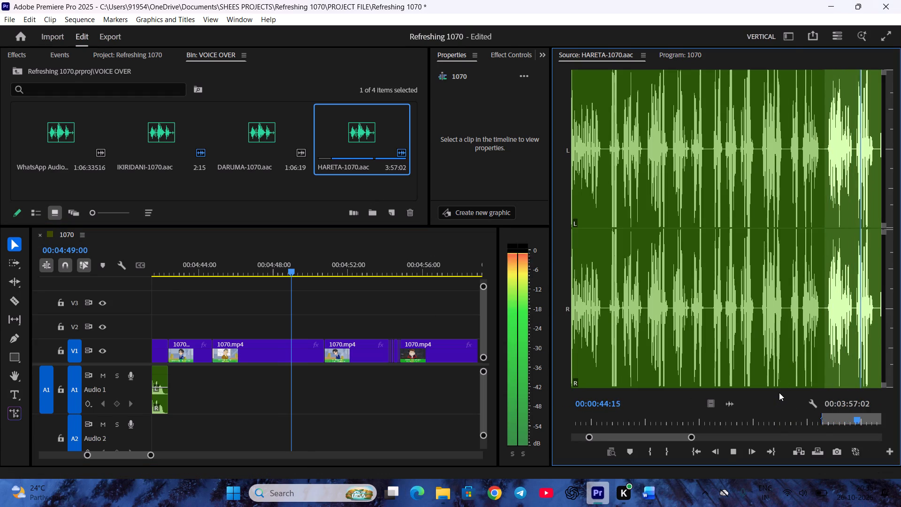
key("space")
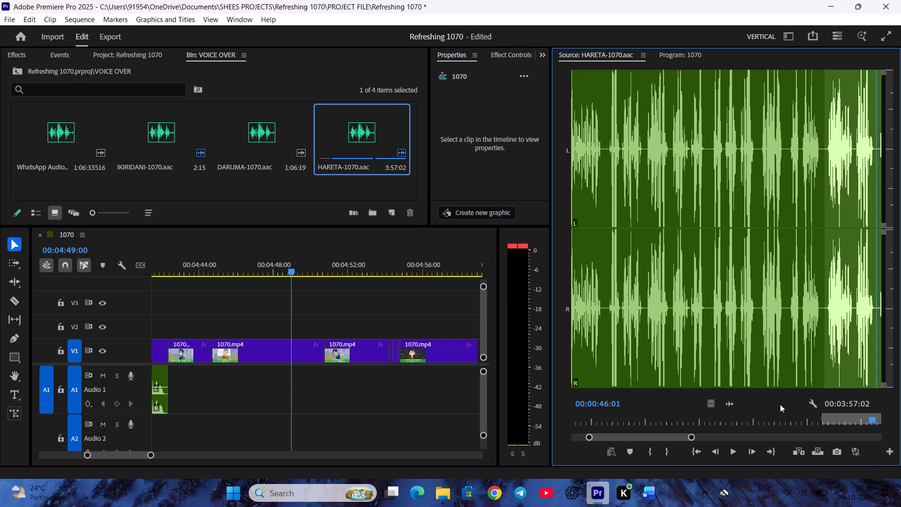
scroll(780, 404, "down", 2)
key("p")
key("o")
Place the good drinks line on Audio 1, aligned with the start of Hareta's scene at about 00:04:44, and briefly preview it.
left_click_drag(728, 405, 676, 406)
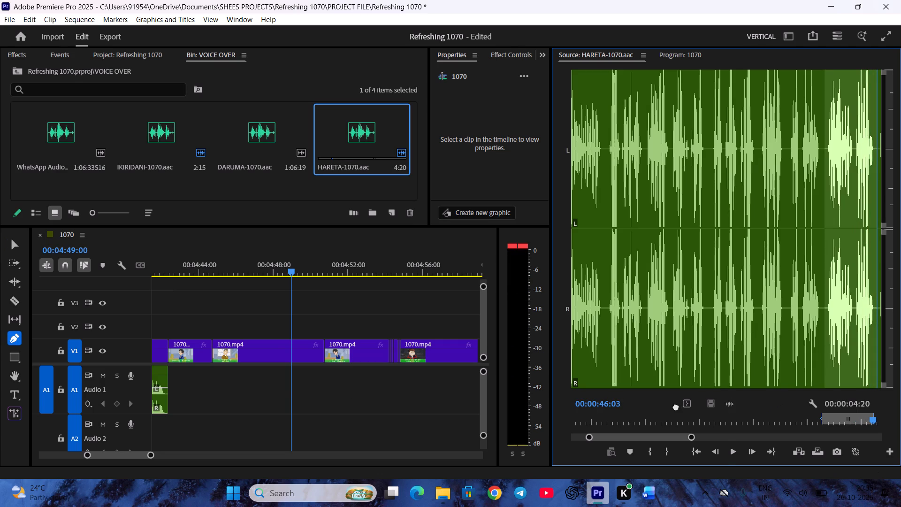
left_click_drag(676, 406, 214, 380)
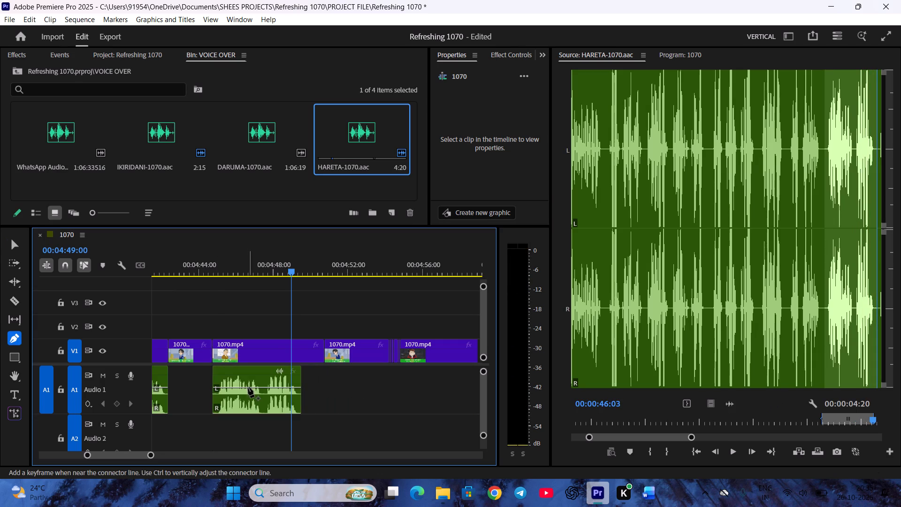
key("v")
key("space")
key("space")
Trim the video clip above the good drinks line to the audio's end and ripple delete the gap.
left_click_drag(324, 355, 302, 355)
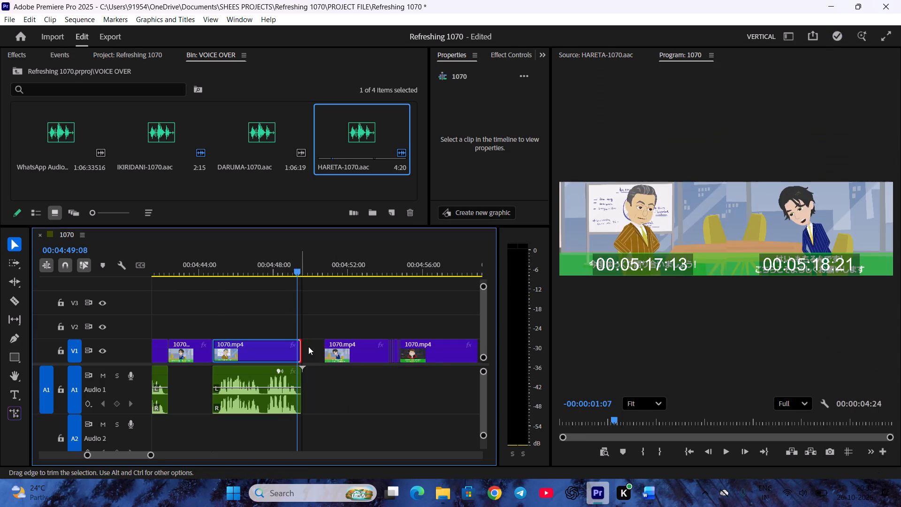
right_click(307, 346)
left_click(328, 356)
right_click(312, 340)
left_click(321, 348)
Review Ikiridani's inner-thought scenes up to Hareta's farewell, park the playhead at 00:05:04:21, and save the project.
scroll(328, 365, "down", 4)
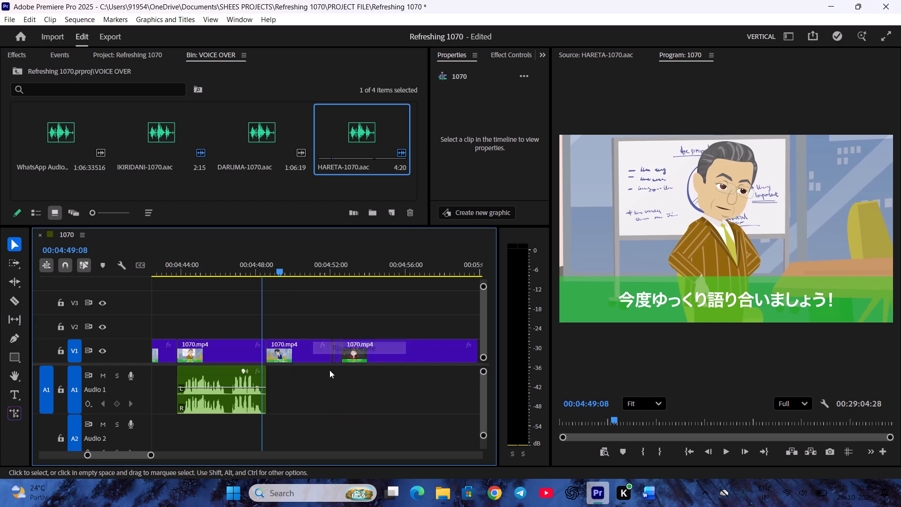
scroll(329, 370, "down", 1)
key("space")
left_click_drag(242, 260, 279, 277)
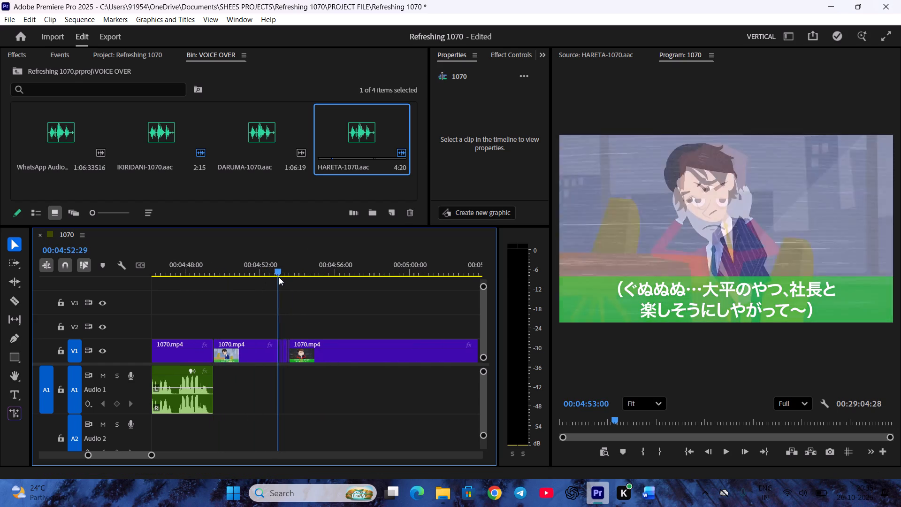
left_click_drag(279, 277, 275, 278)
key("space")
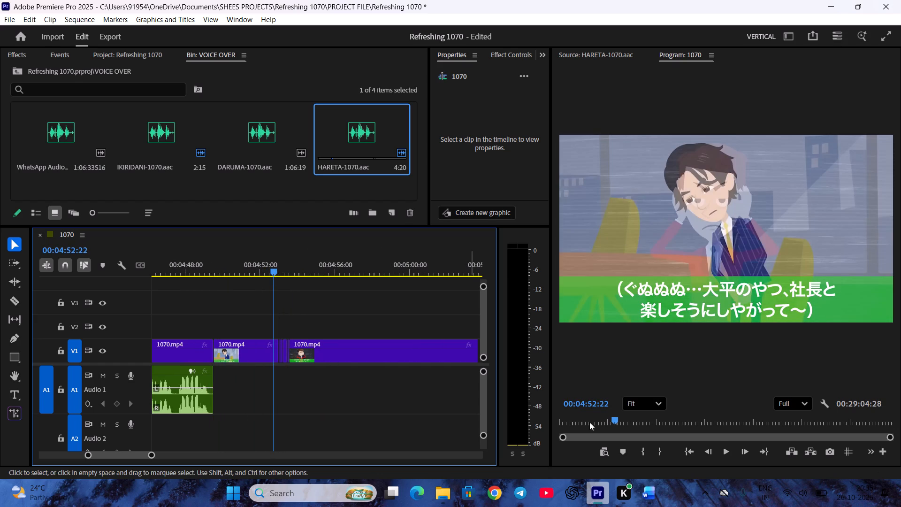
scroll(606, 418, "up", 2)
scroll(606, 418, "down", 2)
scroll(606, 418, "up", 1)
key("c")
key("space")
scroll(383, 380, "down", 2)
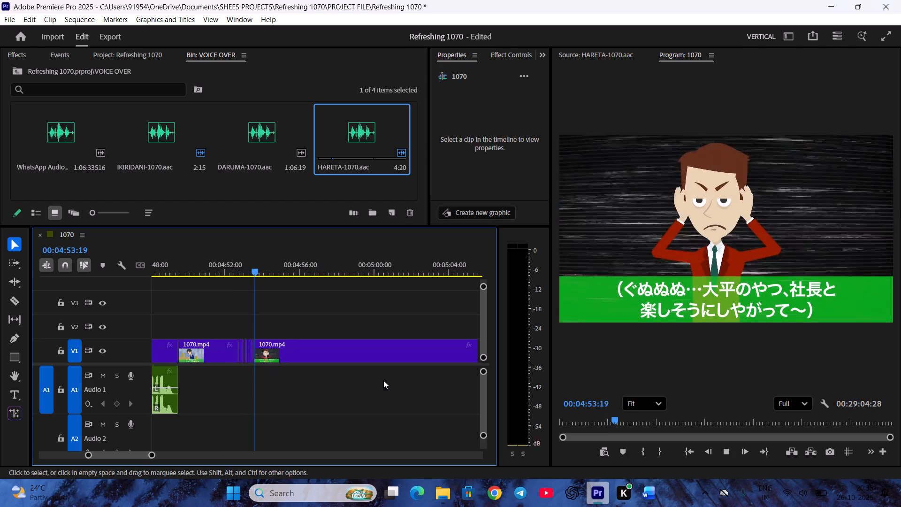
scroll(385, 382, "down", 2)
left_click_drag(275, 261, 453, 290)
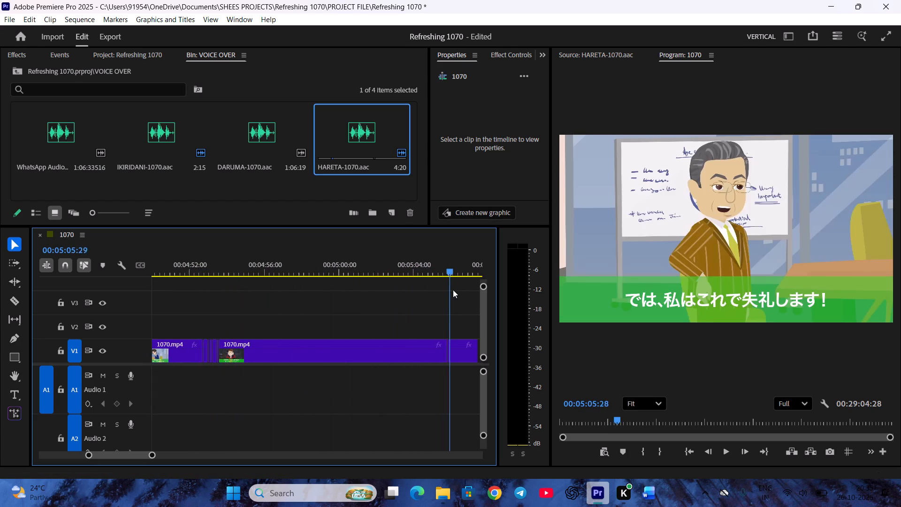
left_click_drag(453, 290, 435, 292)
left_click_drag(435, 292, 427, 292)
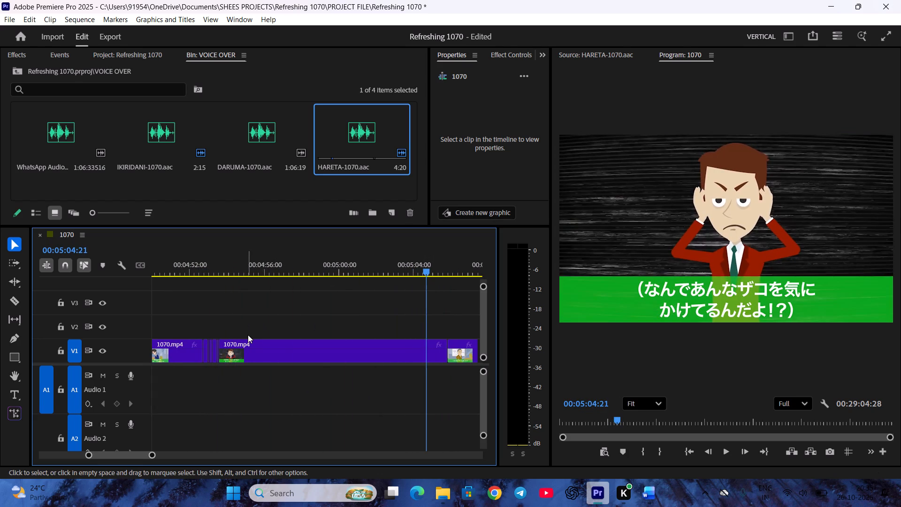
key("ctrl+a")
left_click(302, 314)
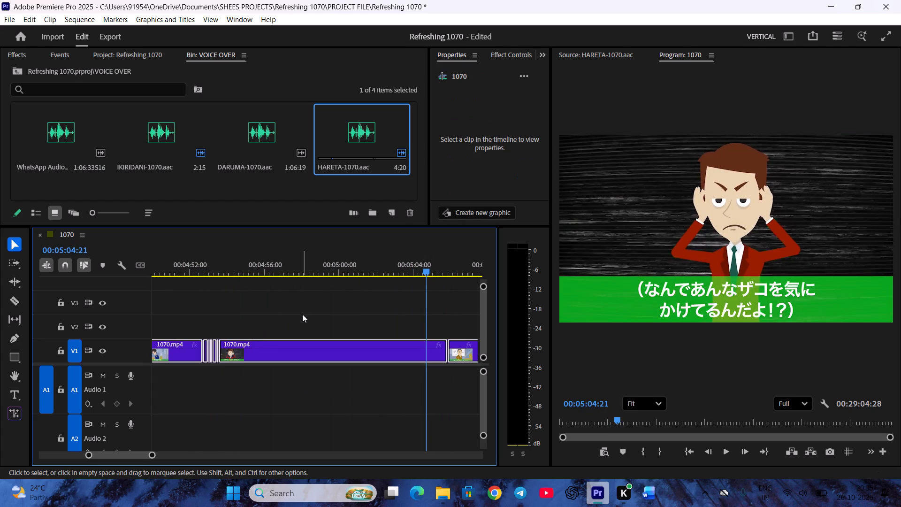
key("ctrl+s")
key("ctrl+s")
In IKIRIDANI-1070.aac, mark the "Grrrr... That Ohira" line from 00:00:44:17 to 00:00:53:21, checking the Word script.
double_click(151, 135)
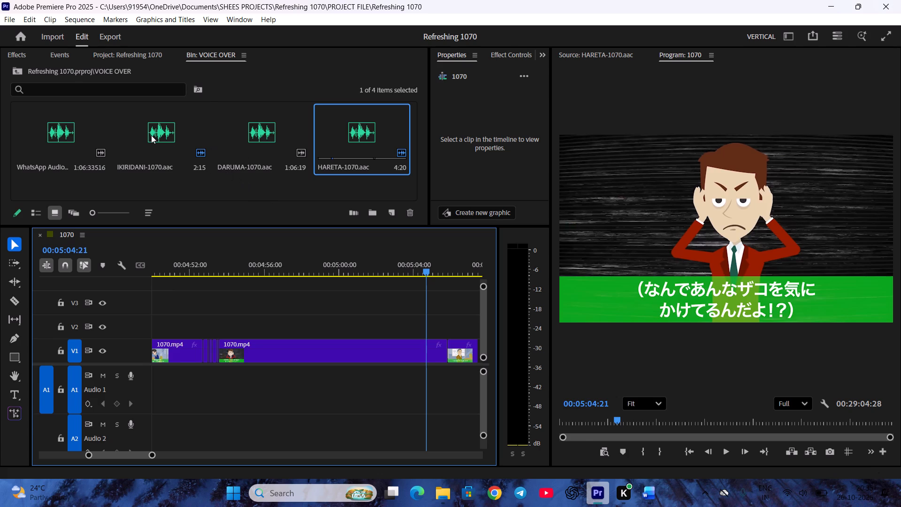
key("space")
key("space")
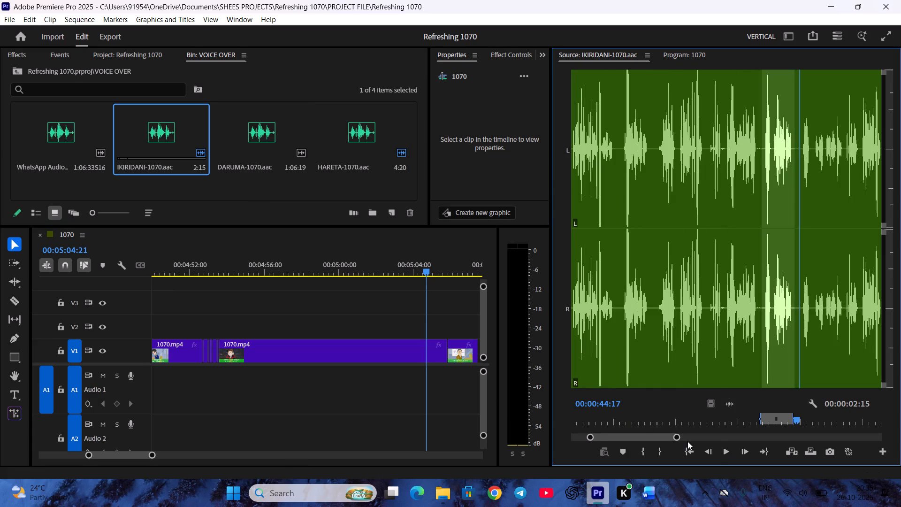
key("i")
left_click(659, 501)
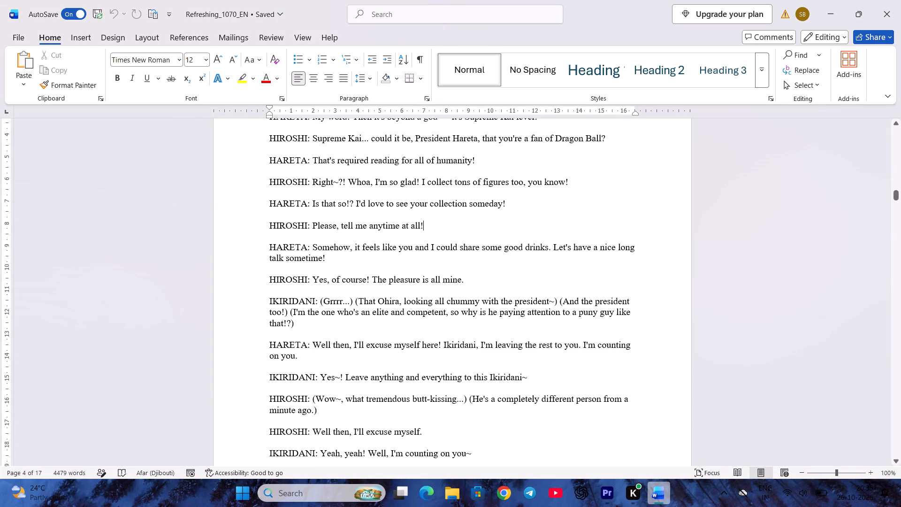
scroll(461, 351, "down", 2)
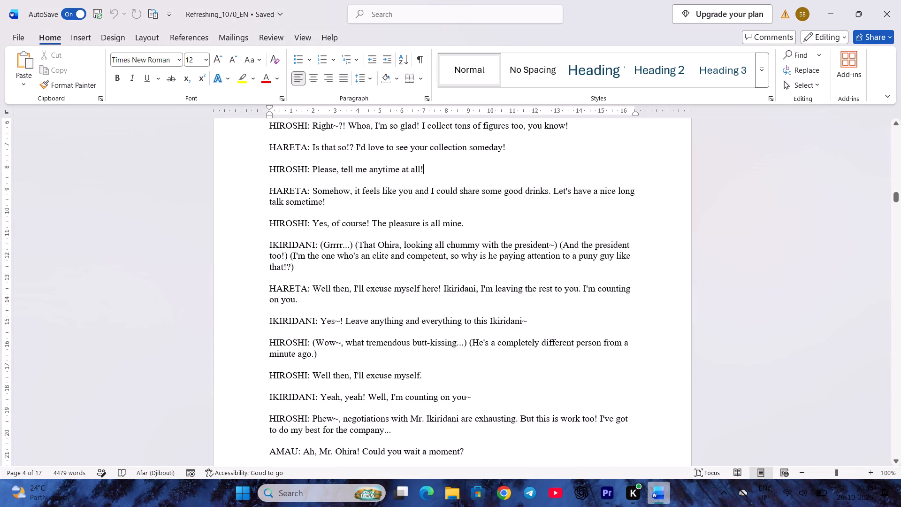
left_click(610, 489)
key("space")
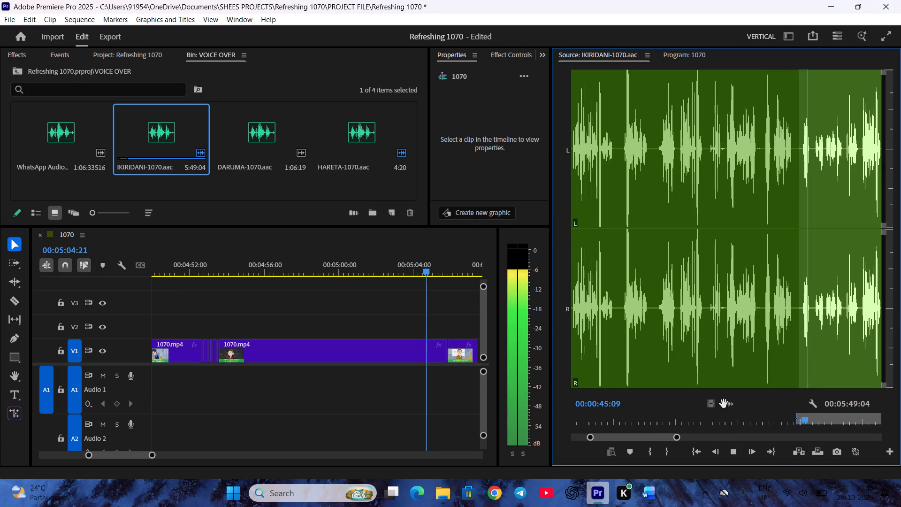
left_click_drag(651, 438, 653, 438)
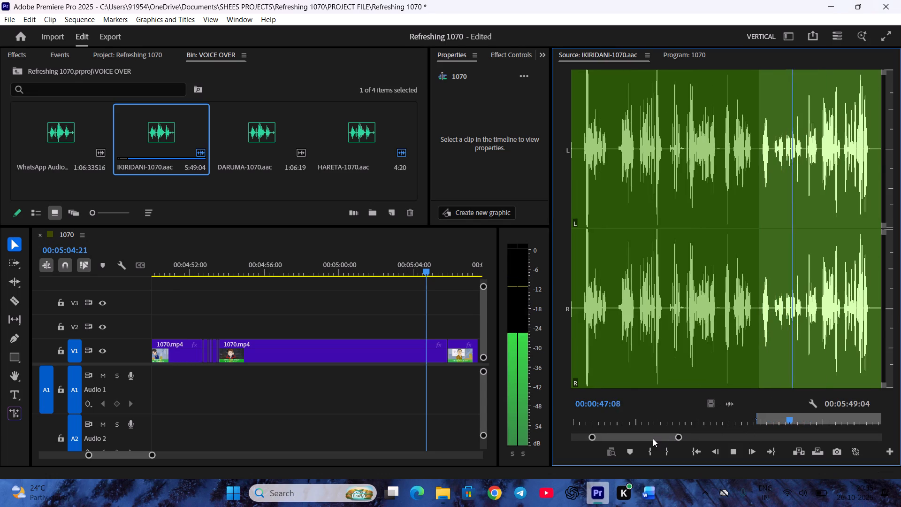
left_click_drag(653, 438, 660, 438)
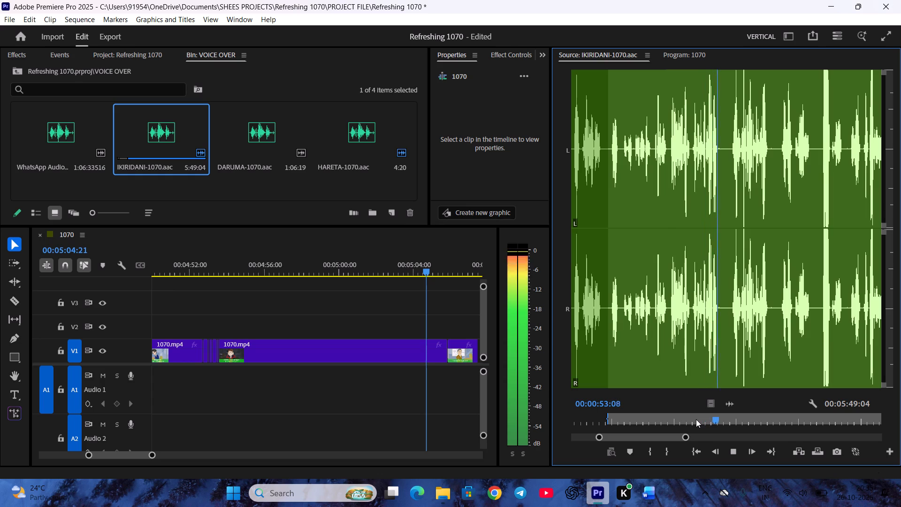
key("space")
key("o")
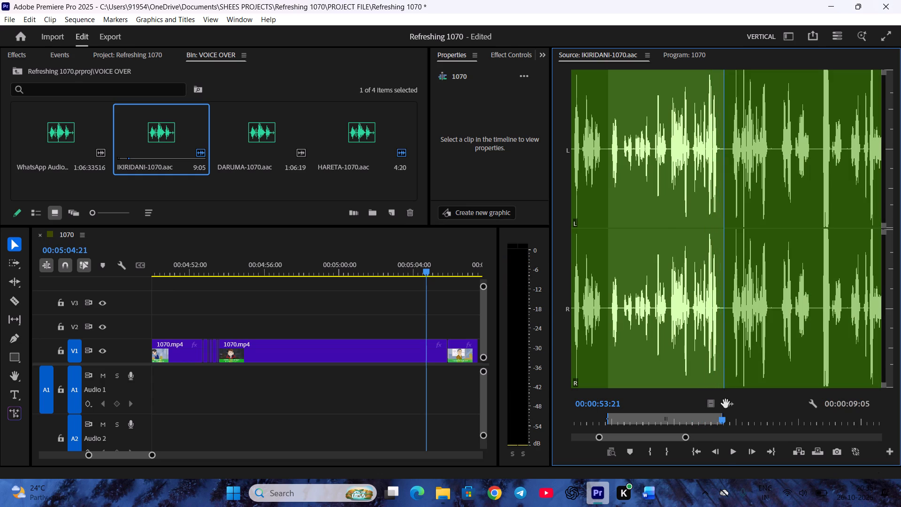
Place Ikiridani's line on Audio 1, aligned with the start of his inner-thought scene at about 00:04:52, and play its latter part.
left_click_drag(726, 403, 203, 372)
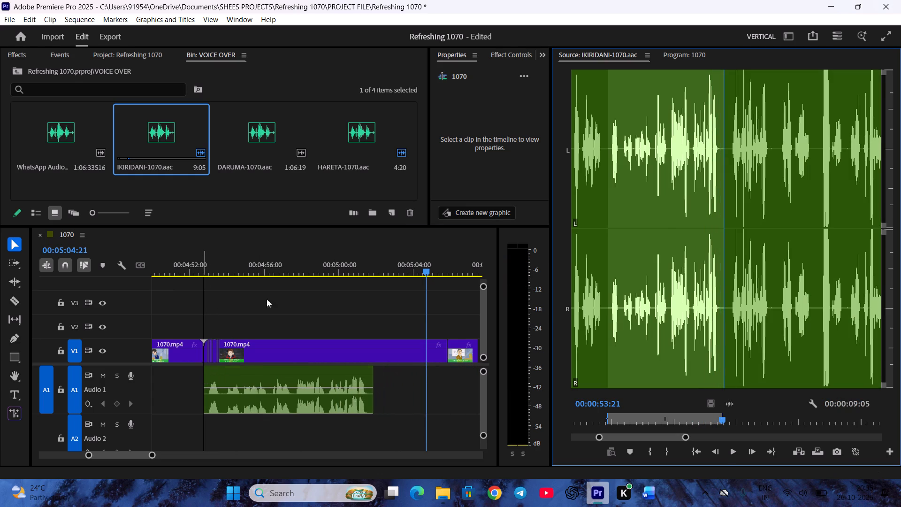
left_click(320, 263)
key("space")
Trim the video clip above Ikiridani's line to the audio's end at about 00:05:01:24 and ripple delete the gap.
left_click_drag(442, 350, 368, 349)
key("space")
right_click(391, 348)
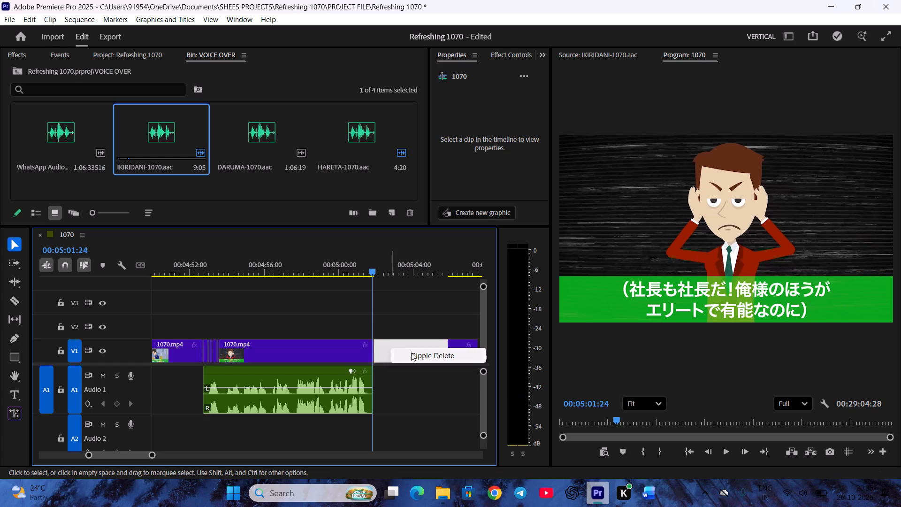
left_click(411, 353)
Review Hareta's farewell scenes, park the playhead at 00:05:07:26, and save the project.
scroll(407, 360, "down", 5)
key("space")
scroll(367, 377, "down", 3)
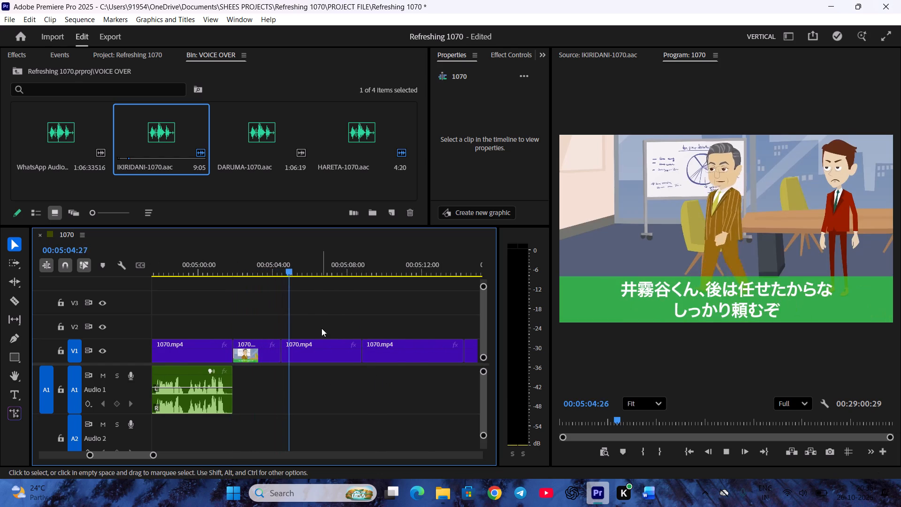
left_click_drag(326, 260, 346, 274)
scroll(353, 284, "down", 2)
key("ctrl+s")
In HARETA-1070.aac, mark the "Well then, I'll excuse myself here!" line from 00:00:46:06 to 00:00:51:22, checking the Word script.
double_click(361, 149)
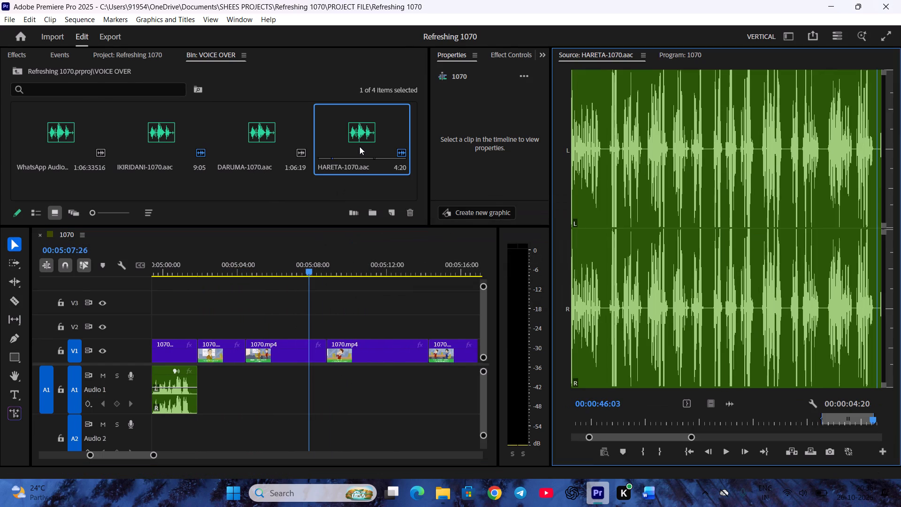
key("space")
key("space")
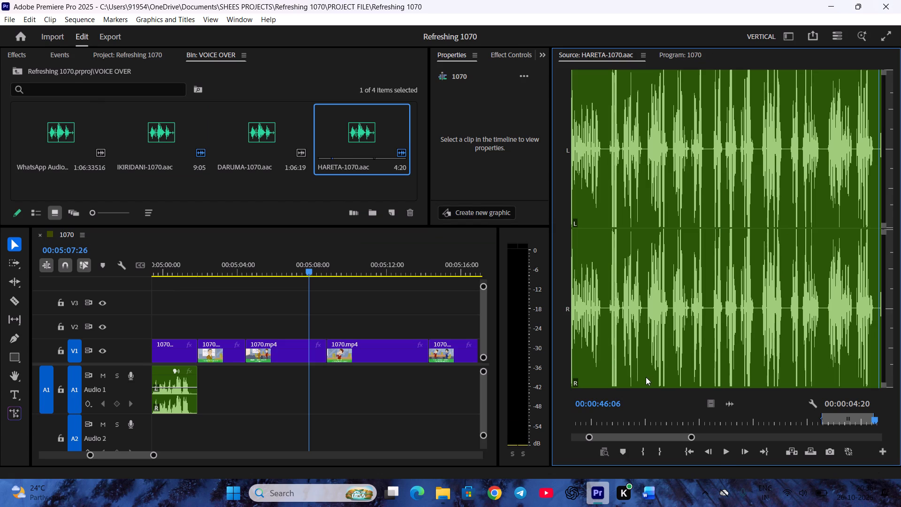
key("i")
key("space")
left_click(659, 492)
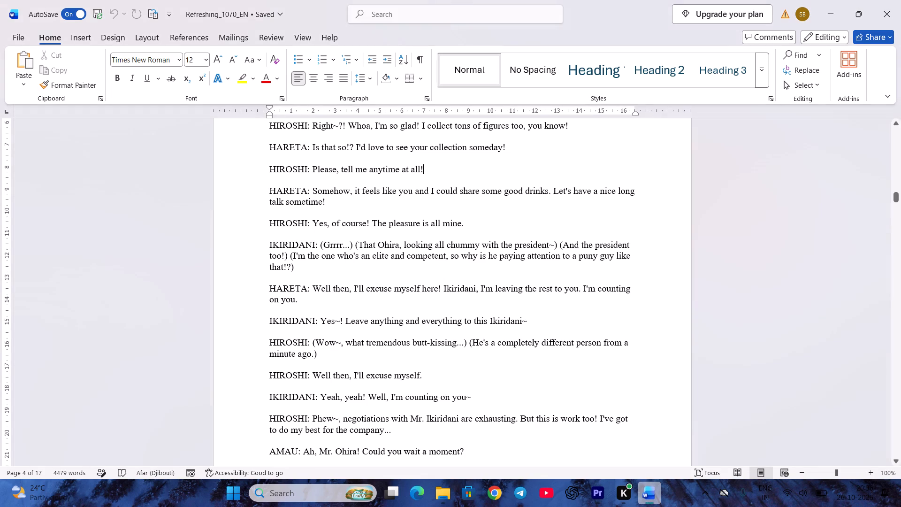
left_click(603, 494)
key("space")
scroll(745, 392, "down", 3)
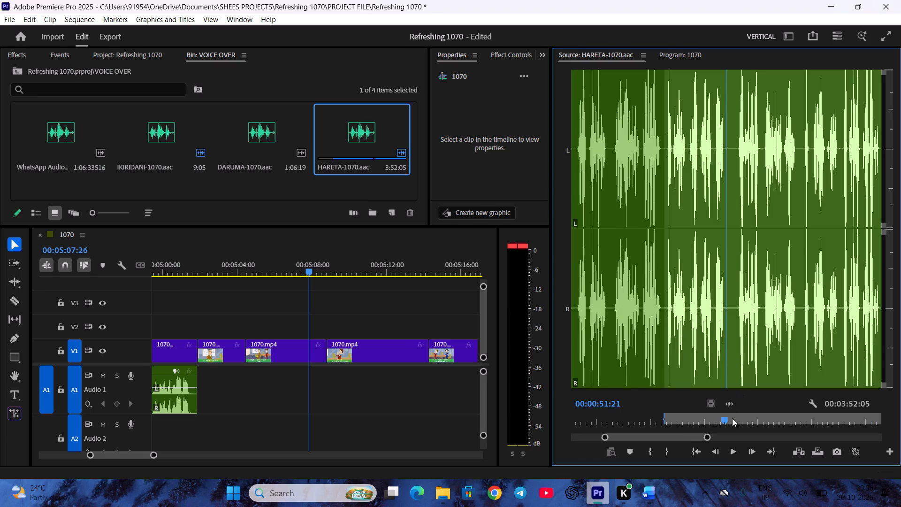
scroll(732, 415, "down", 1)
key("o")
Place Hareta's line on Audio 1 directly after Ikiridani's inner-thought audio at about 00:05:02, and play its opening sentence.
left_click_drag(732, 404, 549, 402)
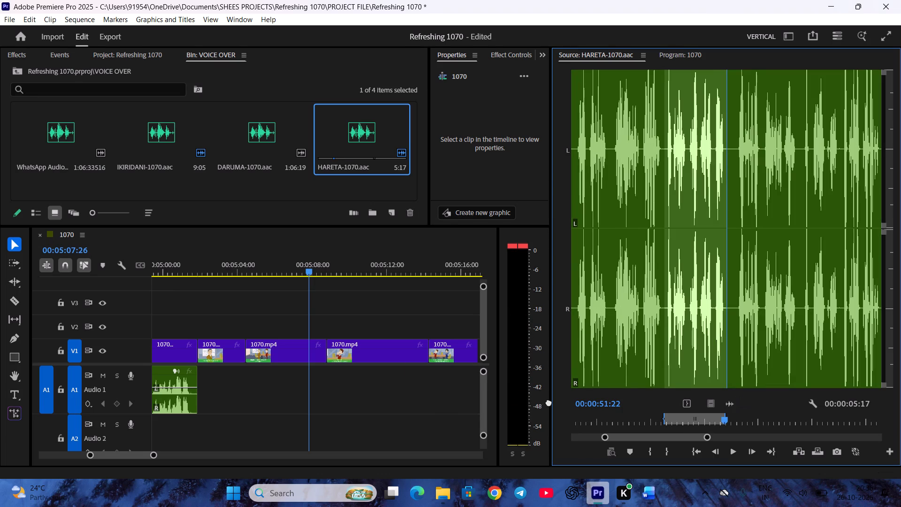
left_click_drag(549, 402, 197, 376)
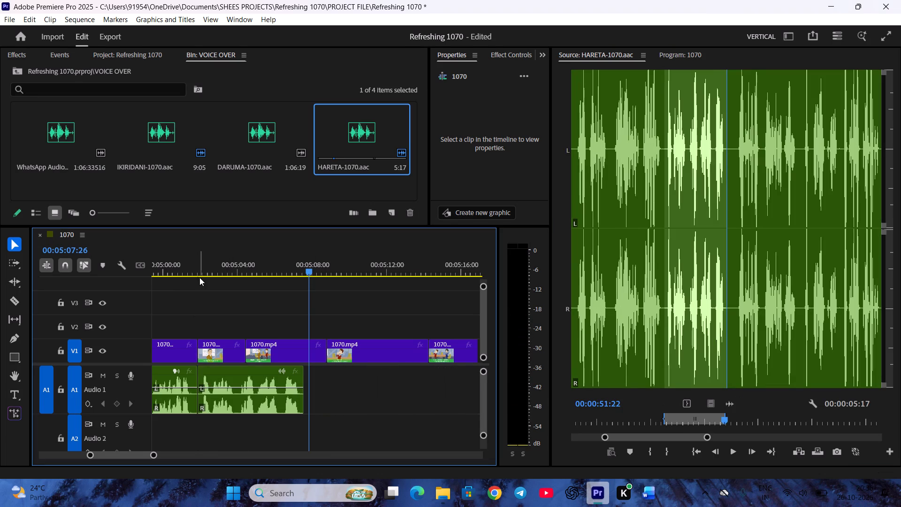
left_click(199, 266)
key("space")
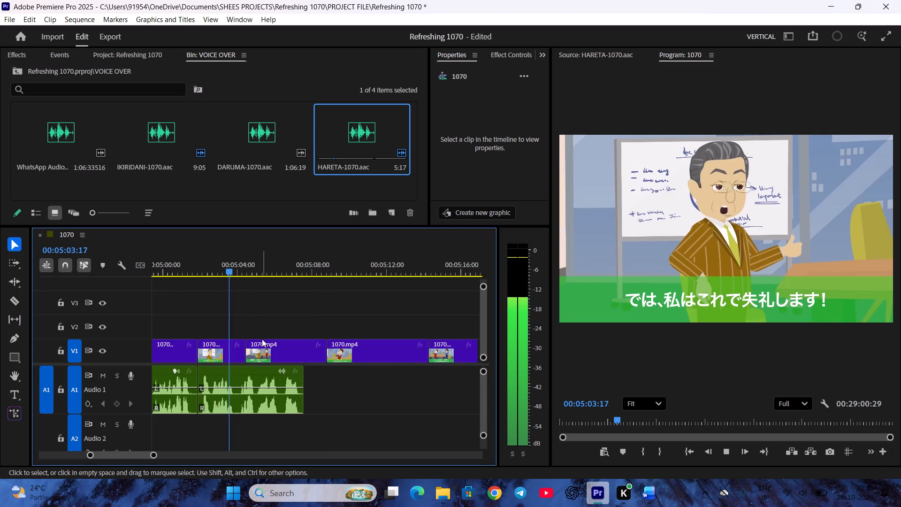
key("space")
Move the second farewell video clip earlier to start at 00:05:03:29, over the end of the first one, and resume playback.
left_click_drag(267, 353, 257, 351)
left_click(267, 309)
key("space")
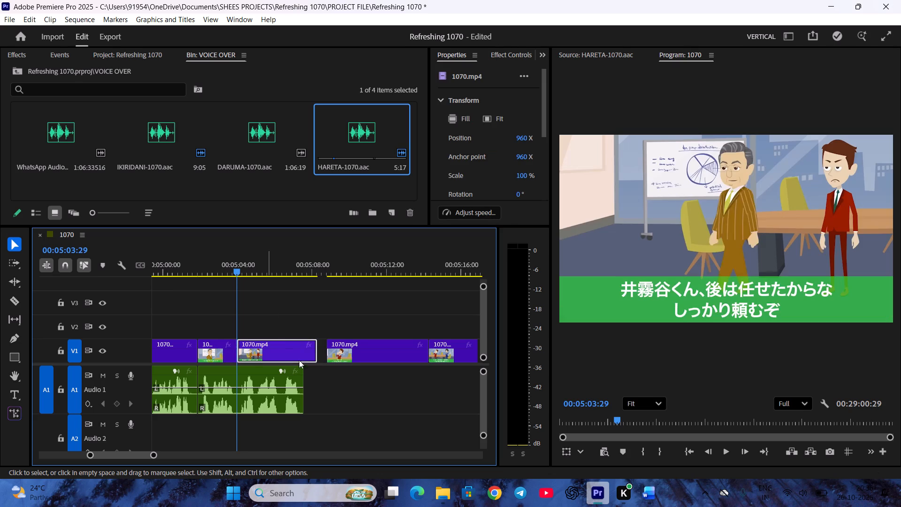
Trim the second farewell clip to the end of Hareta's audio at about 00:05:07 and ripple delete the gap.
left_click_drag(311, 361, 297, 359)
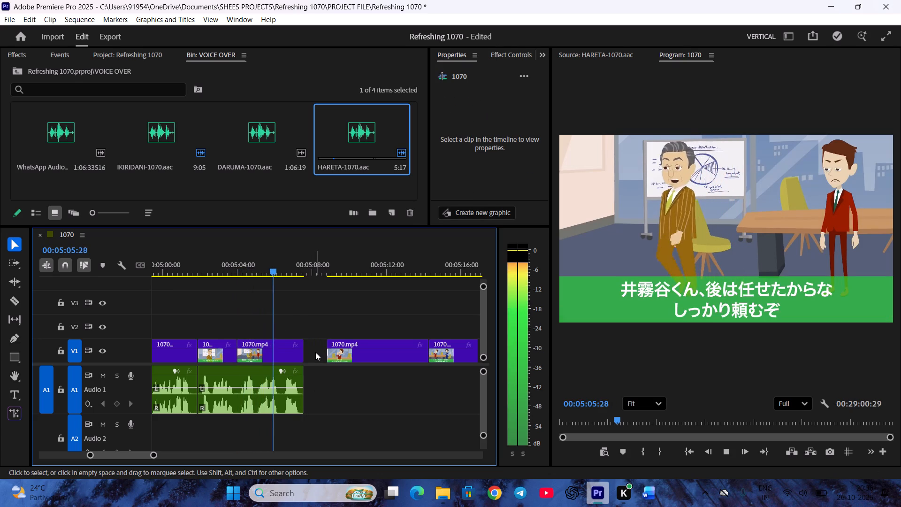
key("space")
right_click(309, 346)
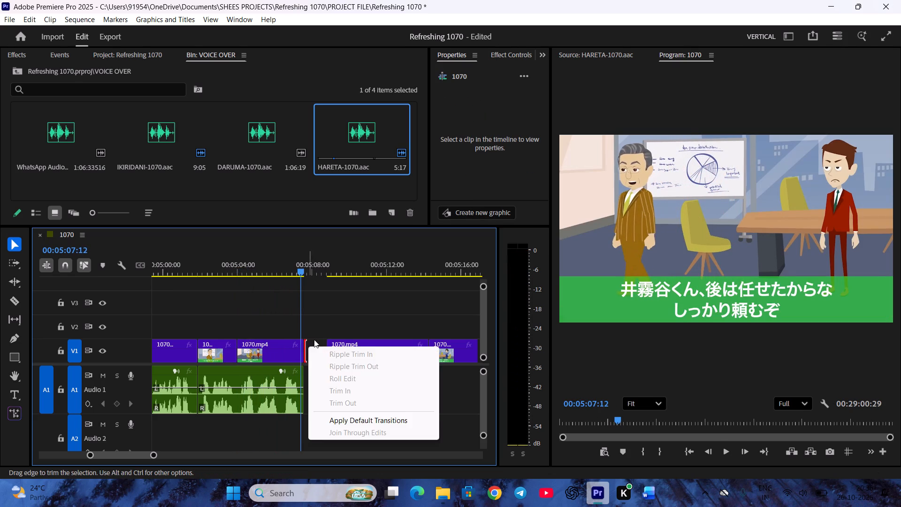
right_click(313, 339)
left_click(319, 345)
Review Ikiridani's reply and Hiroshi's inner-thought scene, park the playhead at 00:05:12:14, and save the project.
scroll(315, 358, "down", 6)
key("space")
scroll(288, 272, "up", 2)
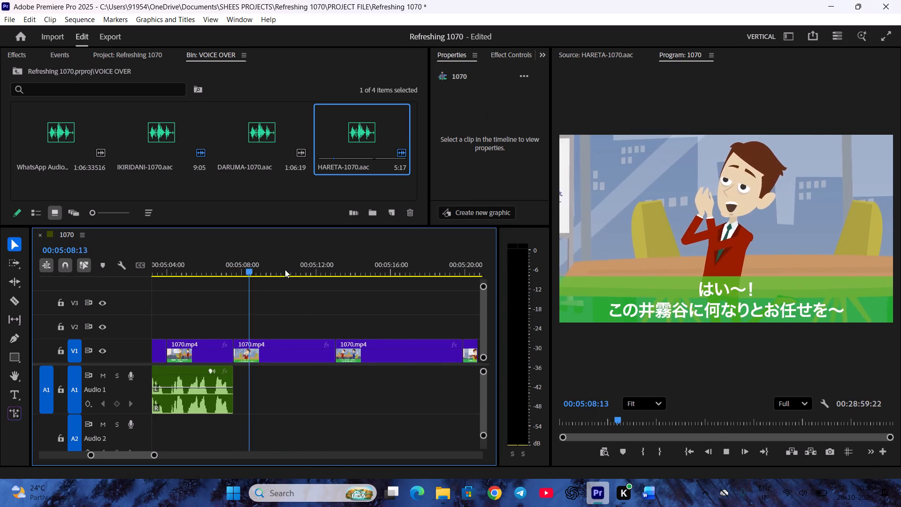
left_click_drag(272, 268, 334, 283)
left_click_drag(300, 269, 362, 277)
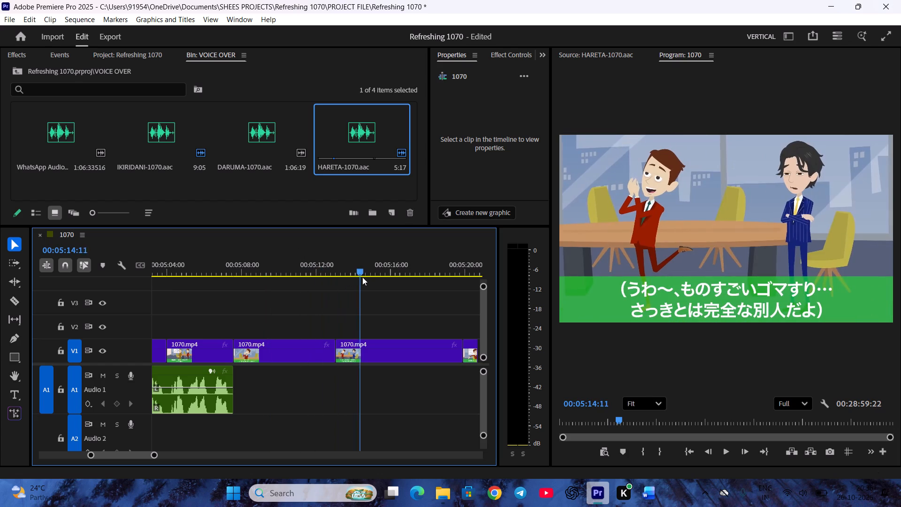
left_click_drag(362, 277, 364, 277)
key("space")
scroll(343, 293, "down", 3)
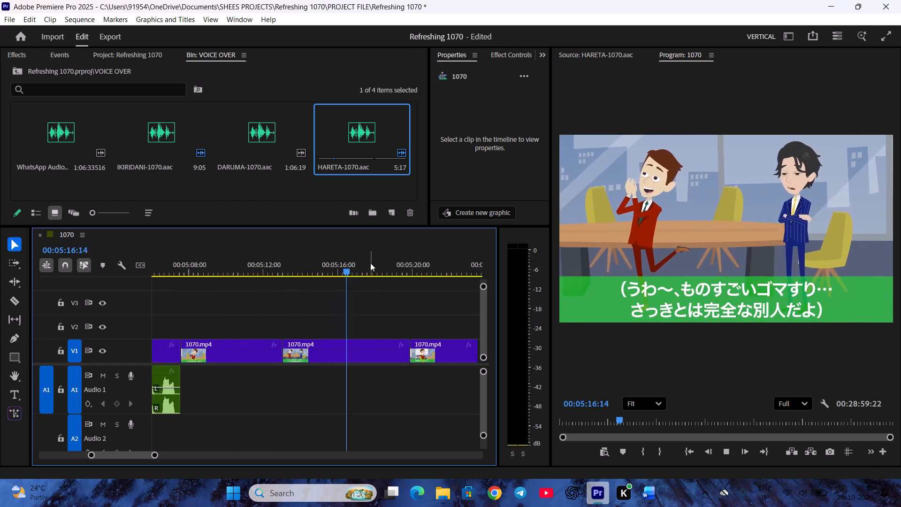
left_click_drag(370, 263, 287, 277)
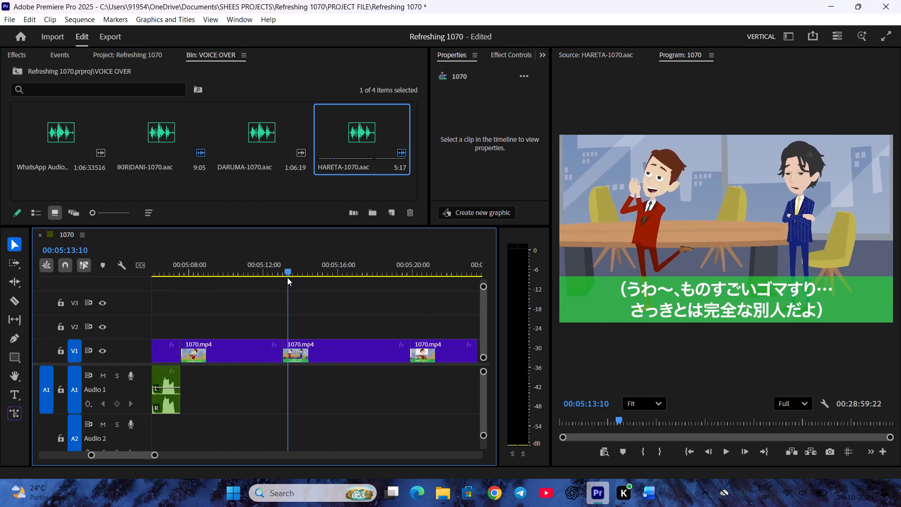
left_click_drag(287, 277, 273, 277)
key("ctrl+s")
In IKIRIDANI-1070.aac, mark the "Yes~! Leave anything and everything" line from about 00:00:54:07 to 00:00:57:14, checking the Word script.
left_click(644, 488)
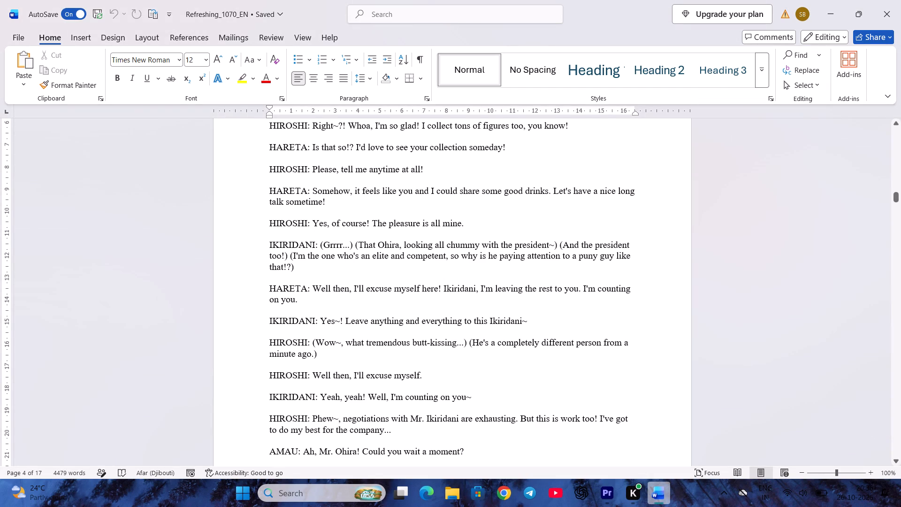
scroll(601, 355, "down", 3)
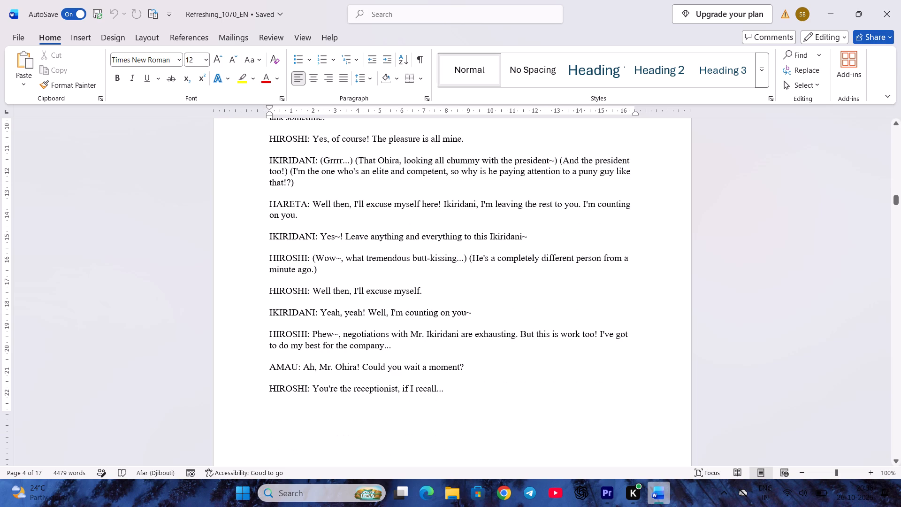
left_click(611, 505)
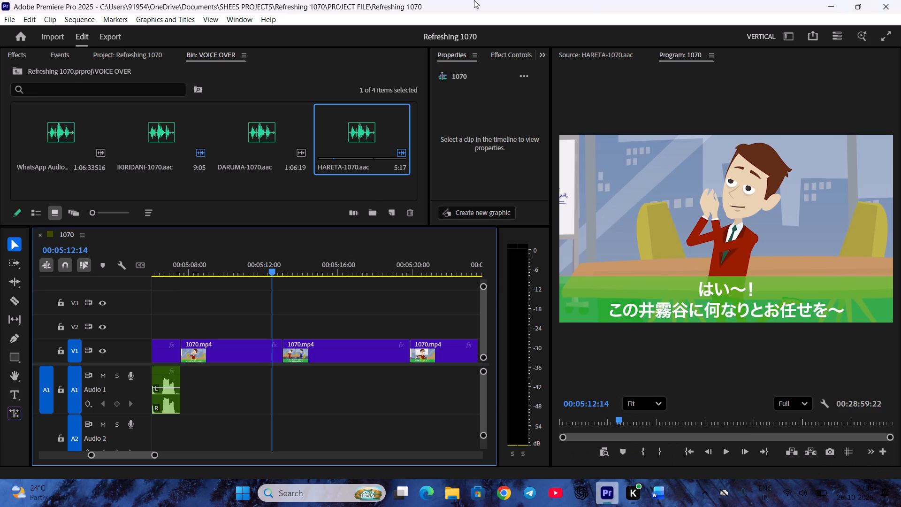
double_click(165, 138)
key("space")
key("space")
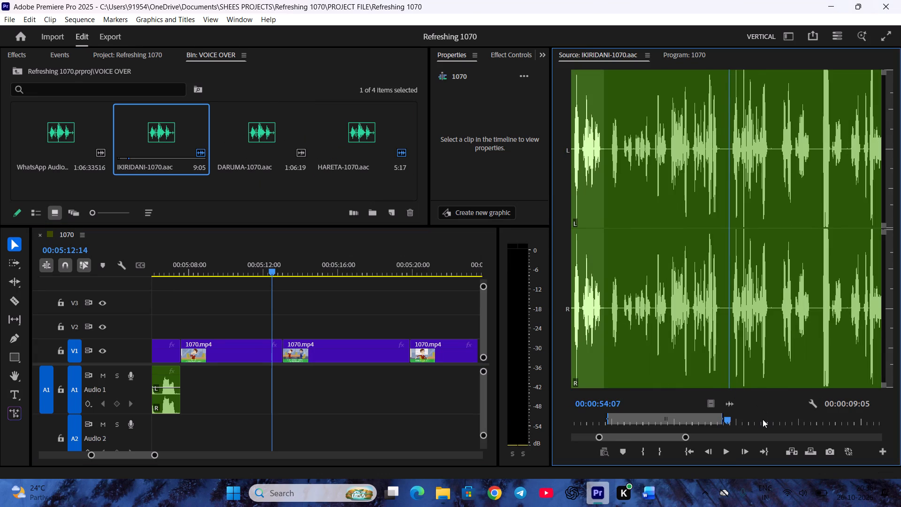
scroll(760, 421, "down", 2)
scroll(760, 422, "up", 1)
key("i")
key("space")
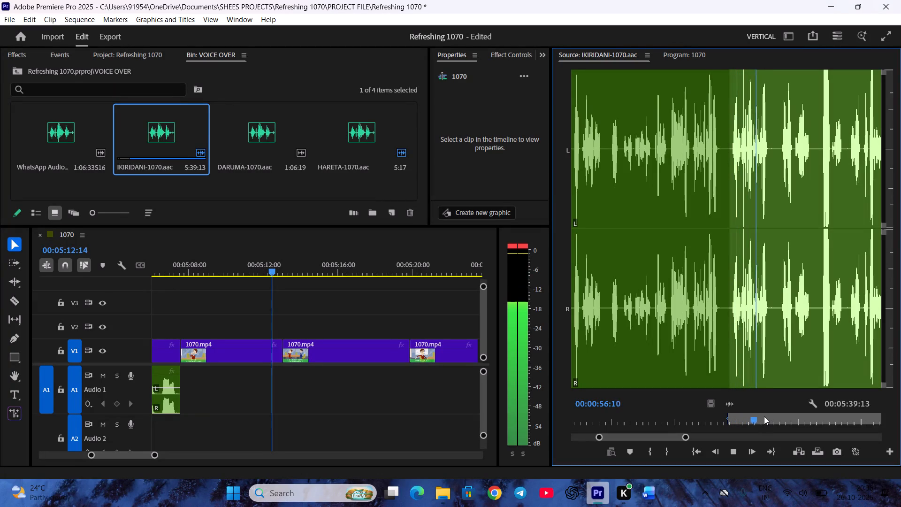
key("space")
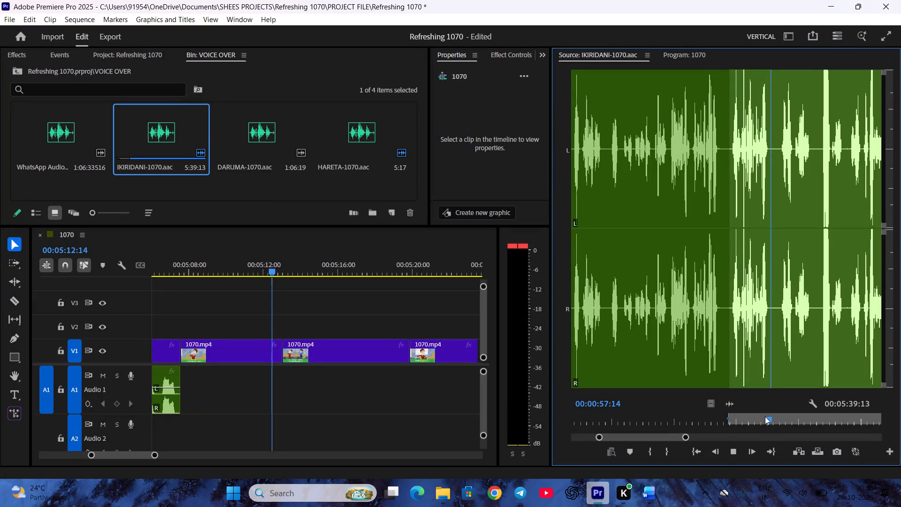
key("o")
Place Ikiridani's reply on Audio 1, aligned with the start of his reply scene right after Hareta's line, and play it.
left_click_drag(731, 401, 180, 368)
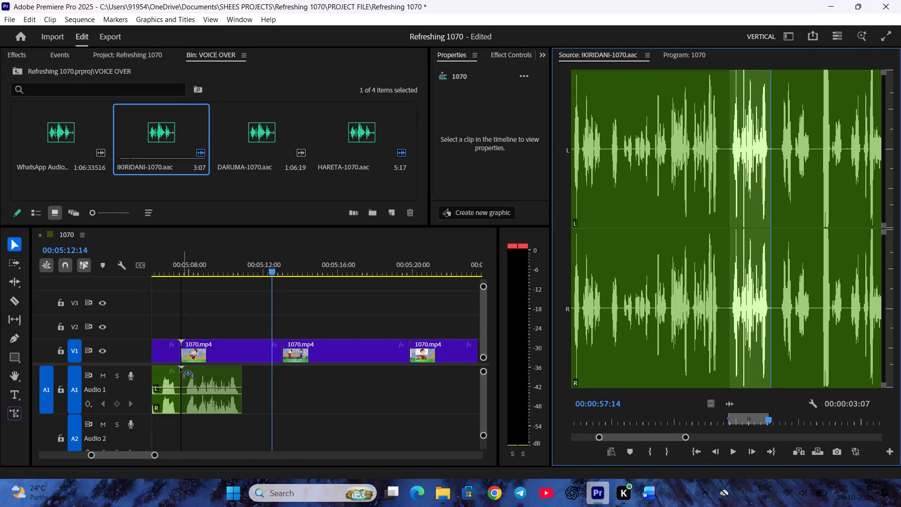
left_click_drag(180, 368, 180, 367)
left_click(205, 257)
key("space")
Trim the video clip above Ikiridani's reply to the audio's end at about 00:05:10:26 and ripple delete the gap.
left_click_drag(278, 355, 256, 354)
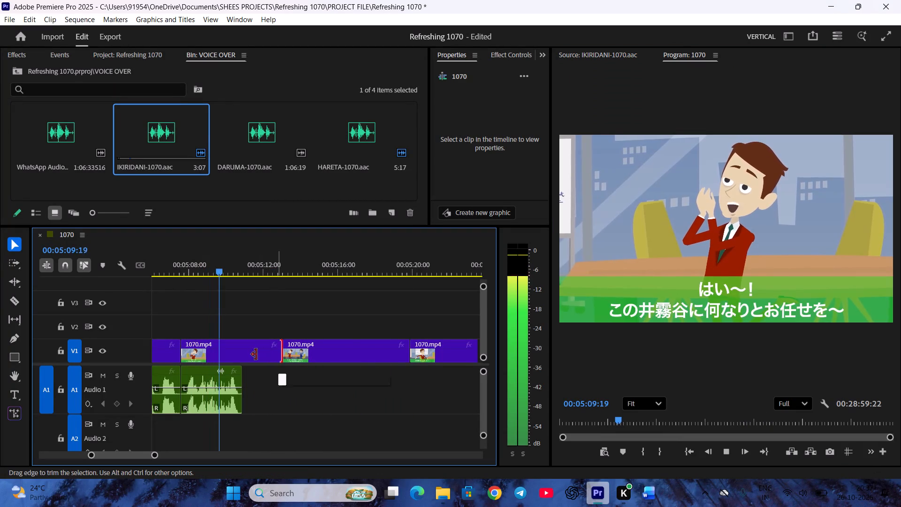
left_click_drag(256, 354, 242, 354)
key("space")
right_click(262, 351)
left_click(286, 357)
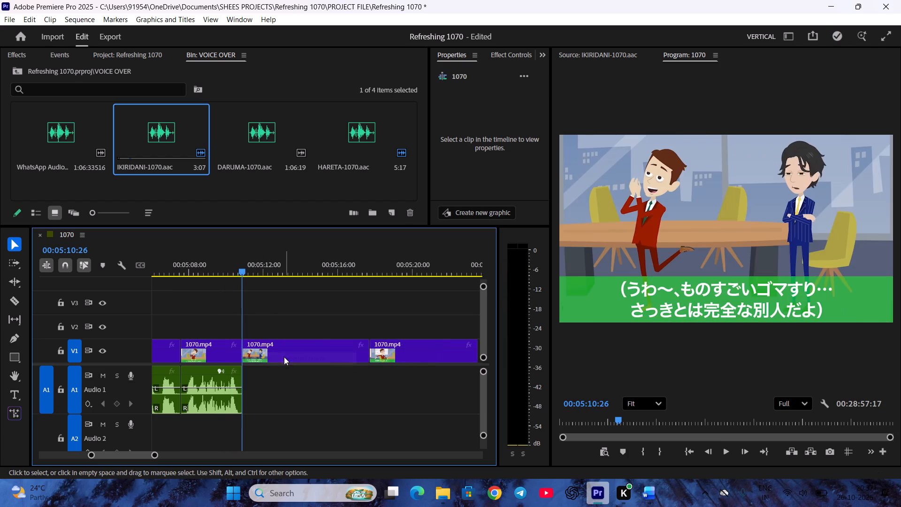
Review the scenes from Hiroshi's inner thought through his goodbye to Ikiridani's "Yeah, yeah!" reply, around 00:05:20.
key("space")
scroll(283, 350, "down", 2)
left_click_drag(258, 260, 306, 273)
key("space")
scroll(314, 286, "down", 4)
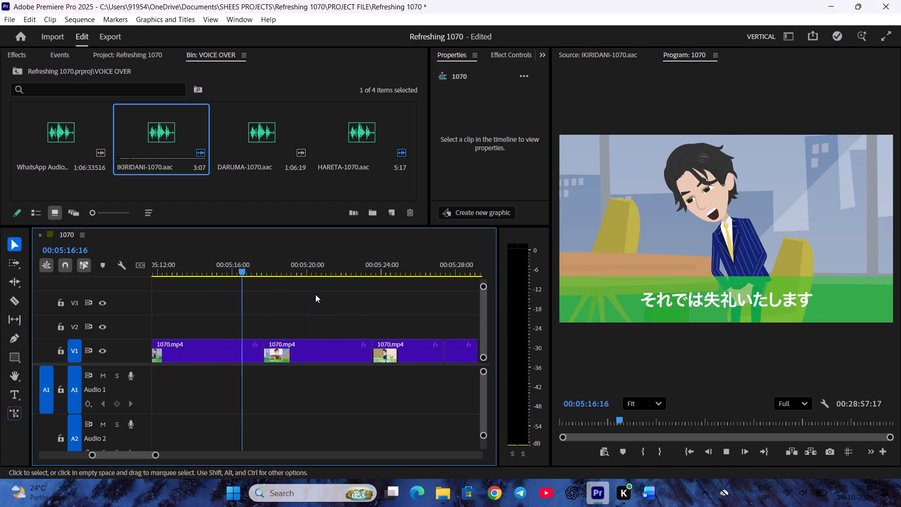
scroll(315, 294, "down", 3)
left_click_drag(270, 259, 270, 260)
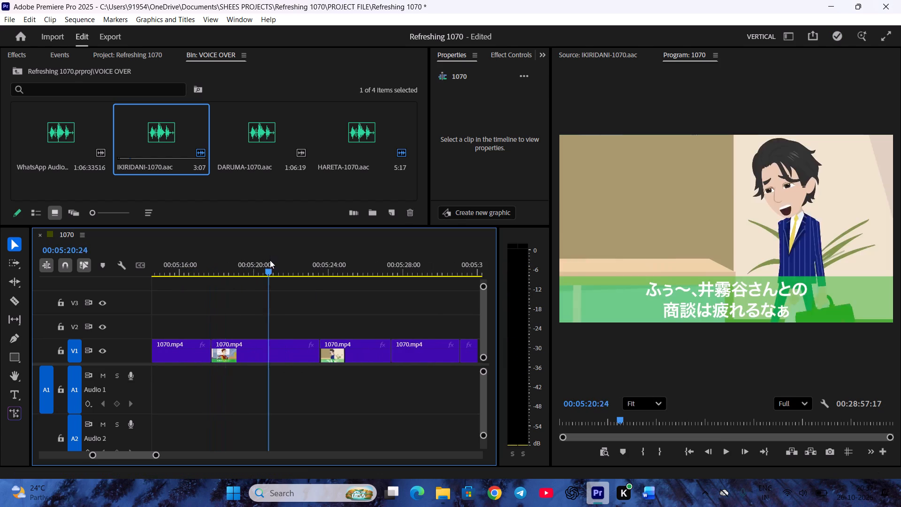
left_click_drag(270, 260, 250, 262)
Split the Ikiridani clip at the subtitle change at about 00:05:20:01, park the playhead at 00:05:19:16, and save the project.
scroll(608, 422, "down", 6)
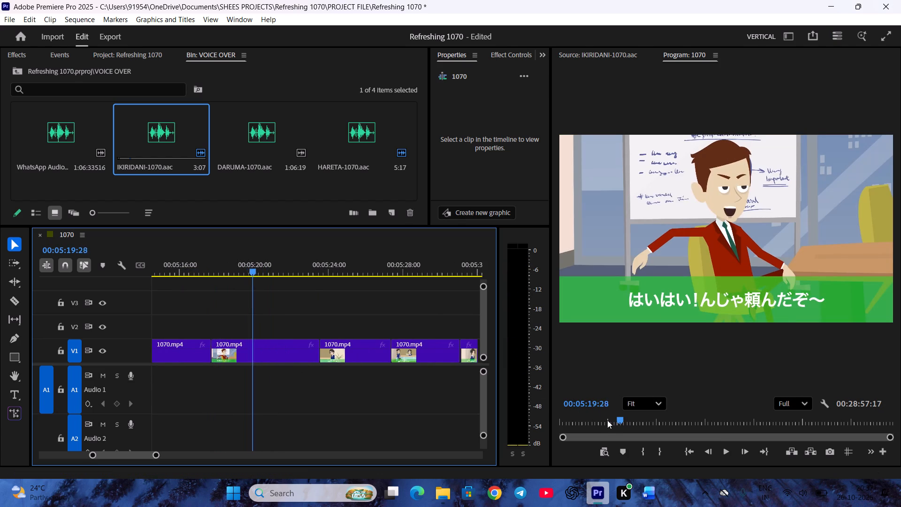
scroll(607, 420, "down", 6)
scroll(607, 420, "up", 2)
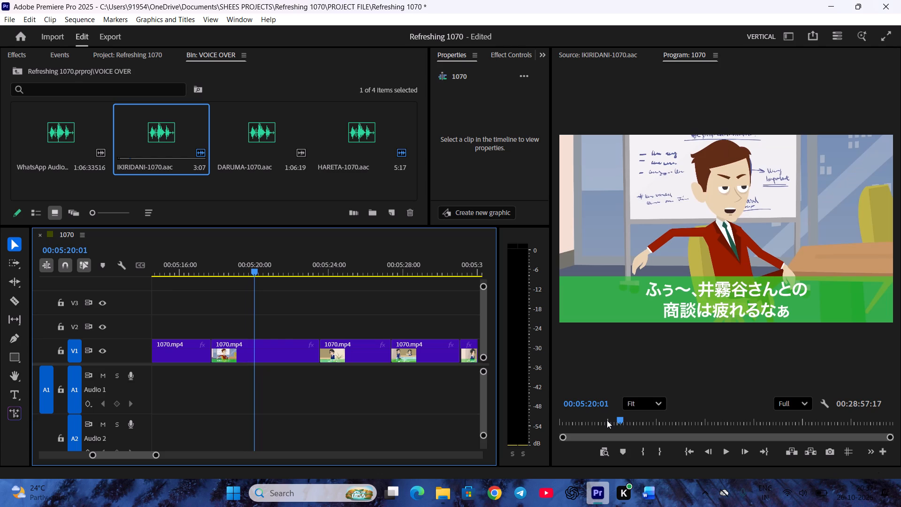
key("c")
key("space")
left_click(246, 271)
key("ctrl+s")
In IKIRIDANI-1070.aac, mark the "Yeah, yeah! Well, I'm counting on you~" line from 00:00:58:05 to 00:01:00:22.
double_click(168, 149)
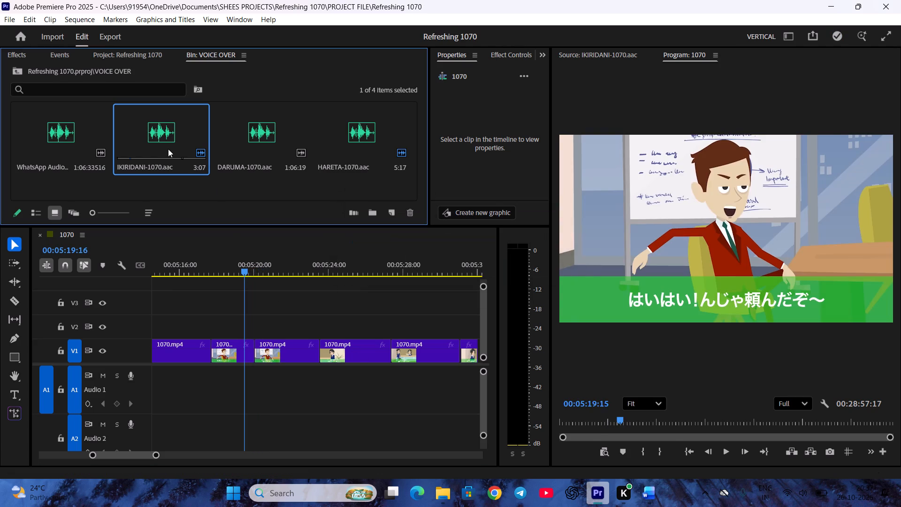
key("space")
key("space")
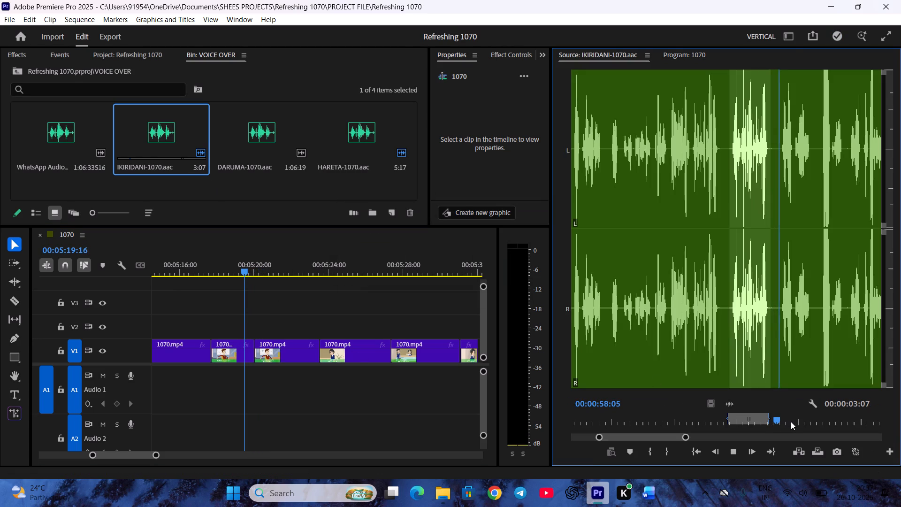
key("i")
key("space")
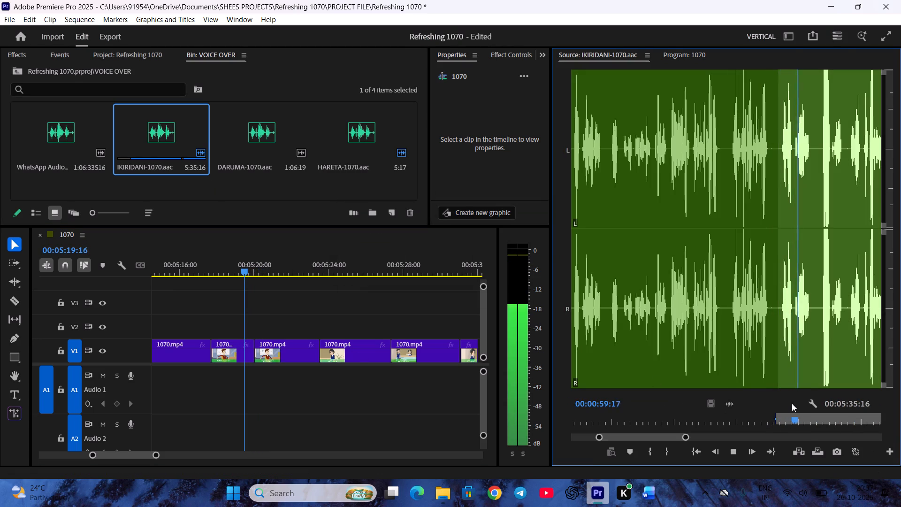
key("space")
scroll(794, 405, "up", 3)
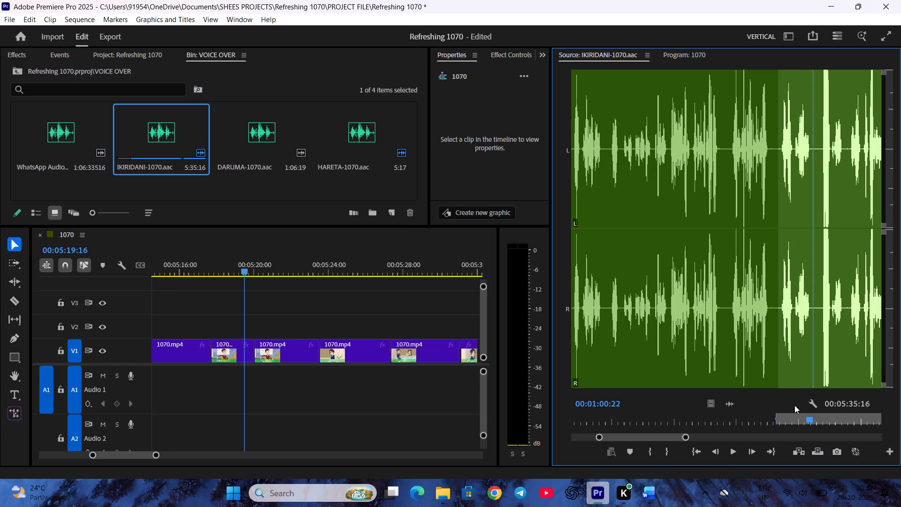
key("o")
Place the "Yeah, yeah!" line on Audio 1, aligned with the start of Ikiridani's scene at about 00:05:17:21.
left_click_drag(731, 404, 194, 376)
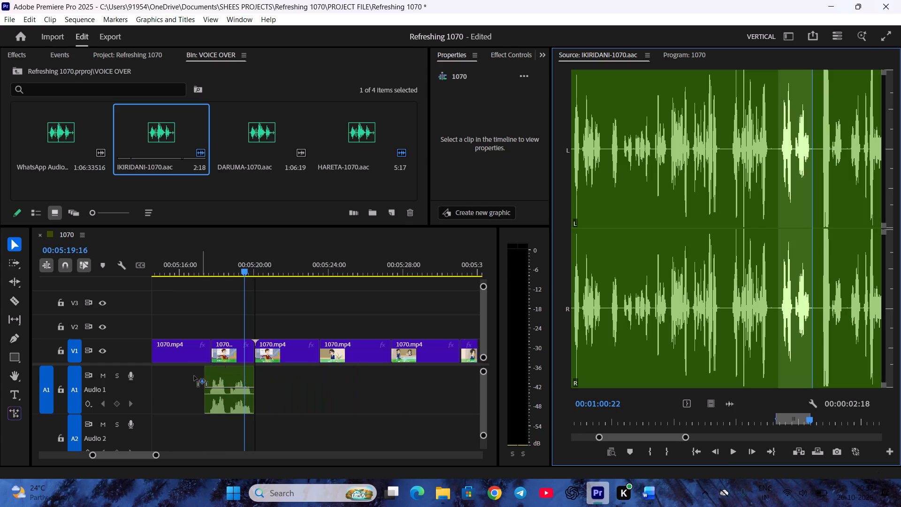
left_click_drag(194, 376, 215, 378)
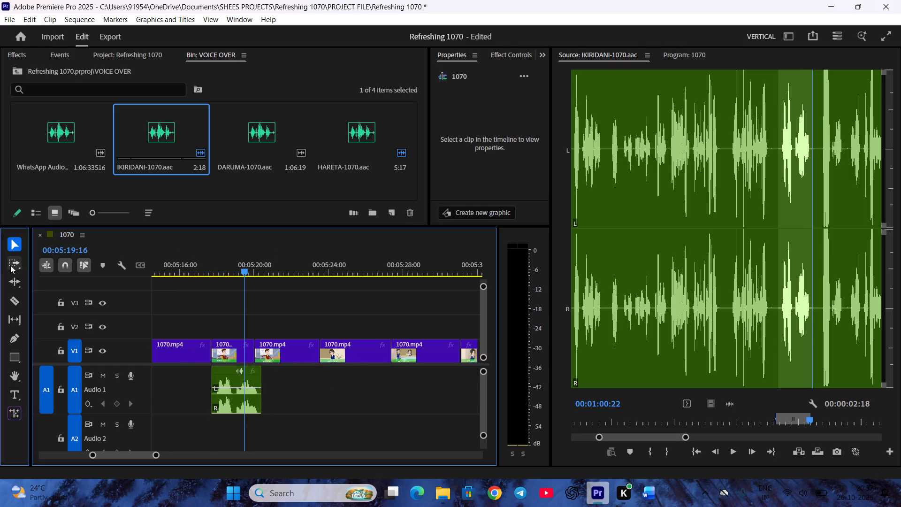
Shift all clips after the split about 2.6 seconds later, opening a gap behind Ikiridani's "Yeah, yeah!" clip.
left_click(10, 265)
left_click_drag(292, 345, 340, 347)
key("v")
left_click(274, 297)
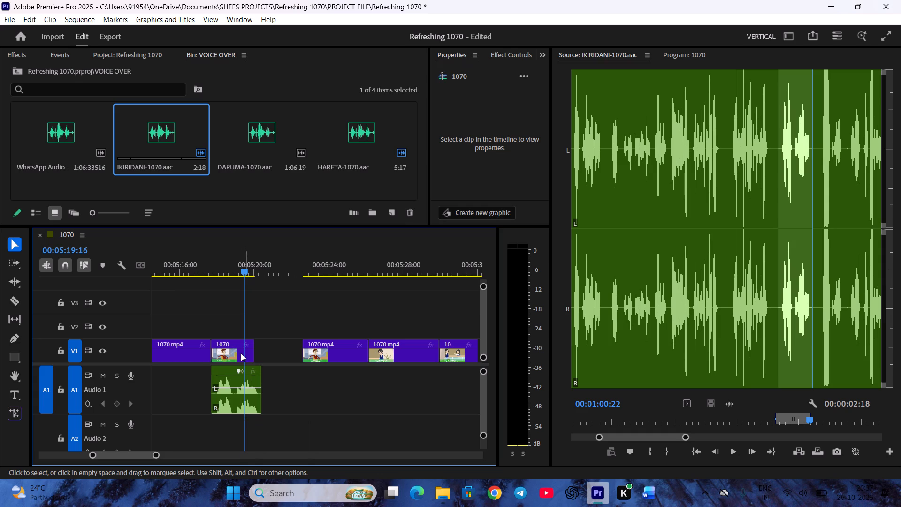
Set the duration of Ikiridani's "Yeah, yeah!" video clip to 00:00:02:21 so it spans the voice line on Audio 1.
right_click(235, 346)
left_click(260, 345)
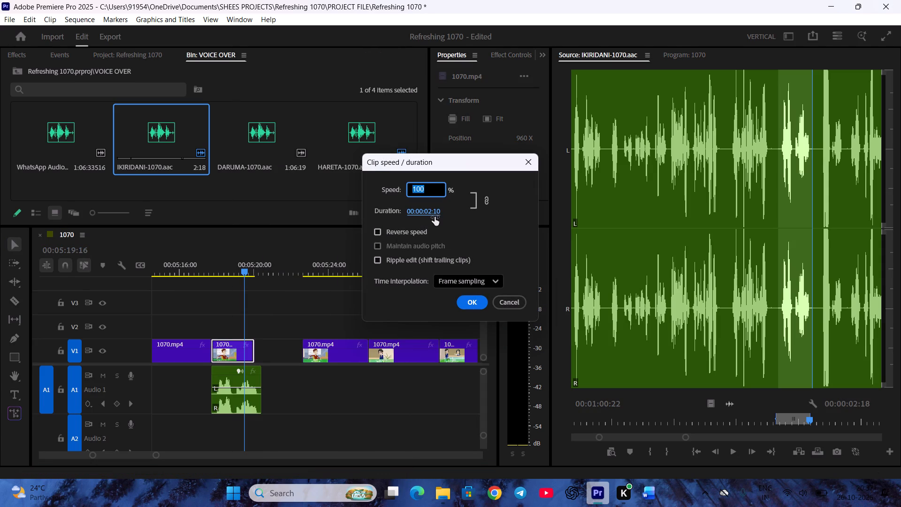
left_click(435, 215)
left_click(451, 209)
key("BackSpace")
key("BackSpace")
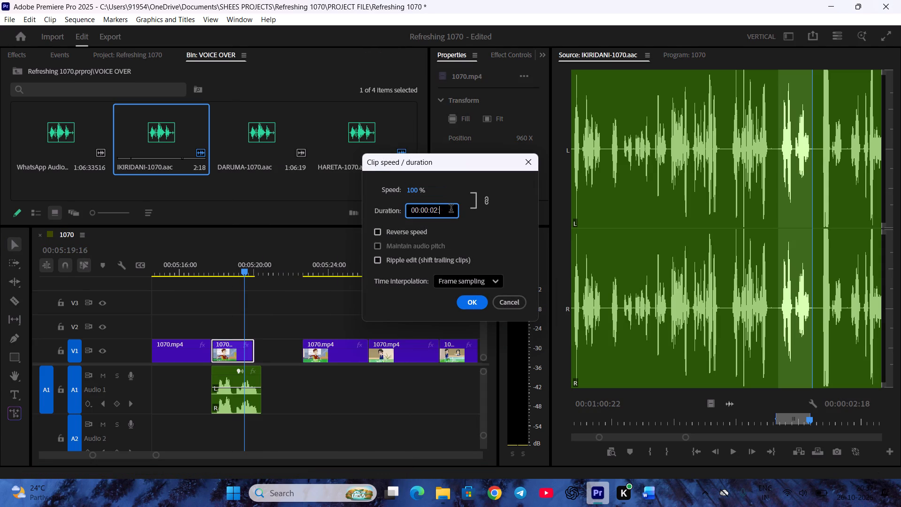
type("21")
key("Return")
key("space")
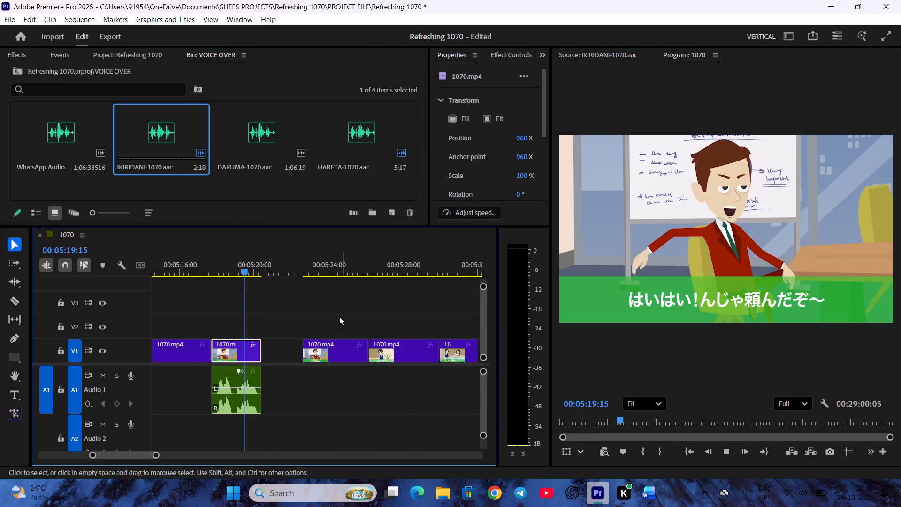
Close the gap behind Ikiridani's clip, play into Hiroshi's following scene, and save the project.
right_click(275, 346)
left_click(285, 350)
scroll(285, 357, "down", 4)
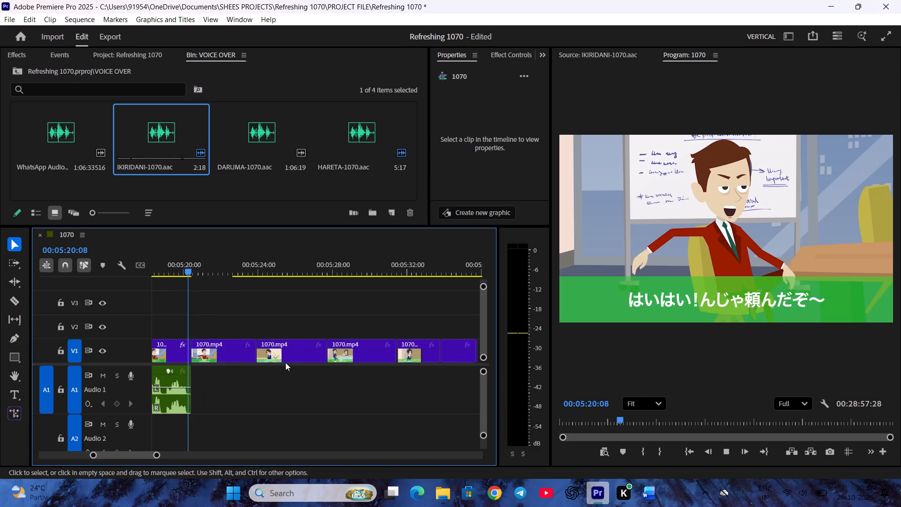
key("space")
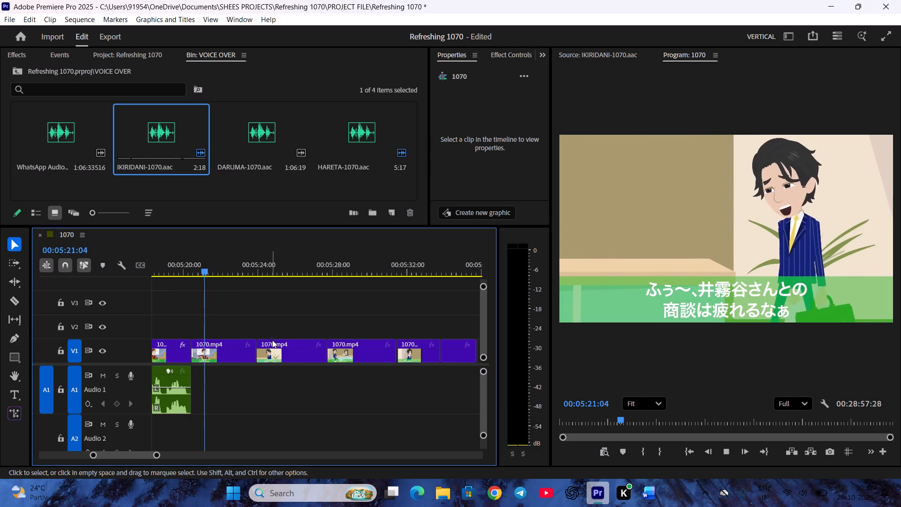
key("space")
key("ctrl+s")
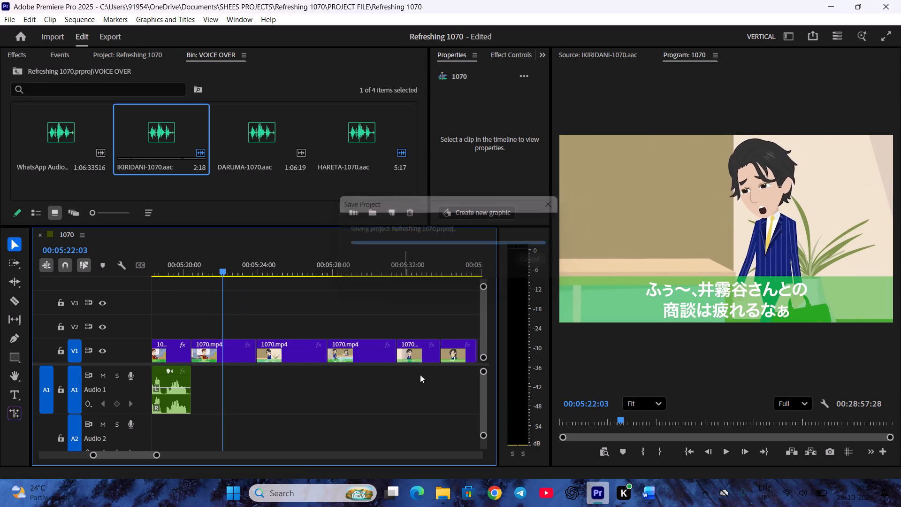
key("space")
key("space")
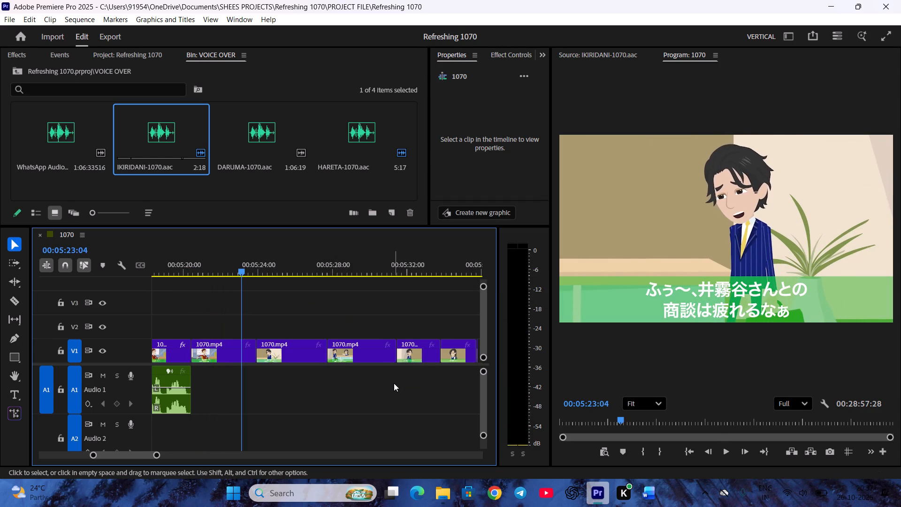
key("ctrl+s")
Read the Word script beyond Ikiridani's "Yeah, yeah!" line to find Hareta's next dialogue, then return to Premiere Pro.
left_click(655, 503)
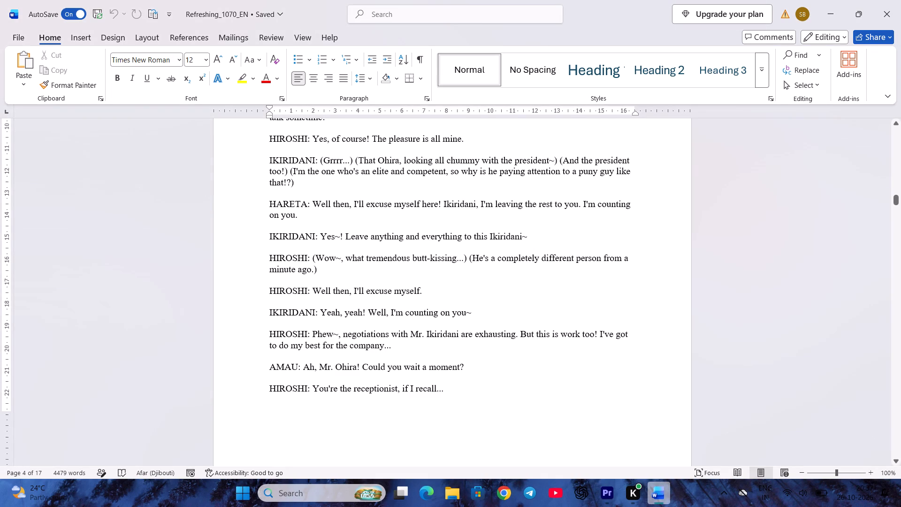
scroll(544, 318, "down", 3)
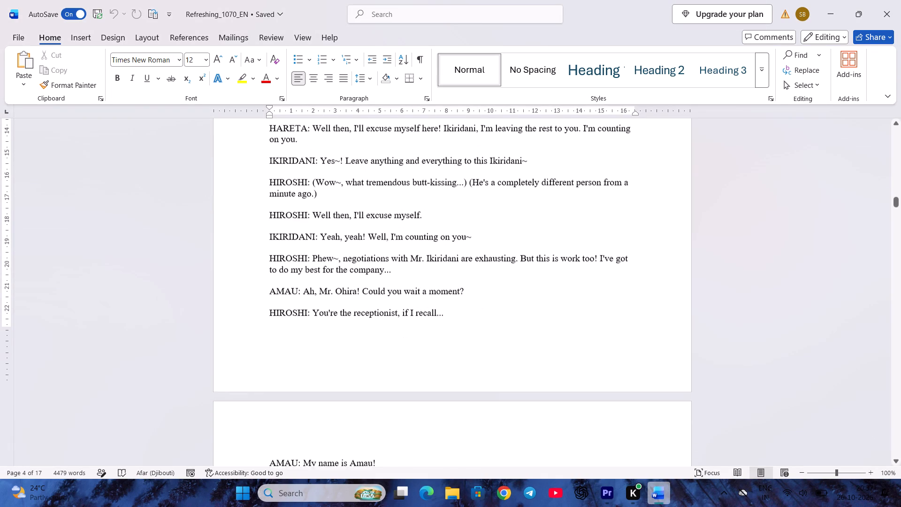
scroll(544, 318, "down", 5)
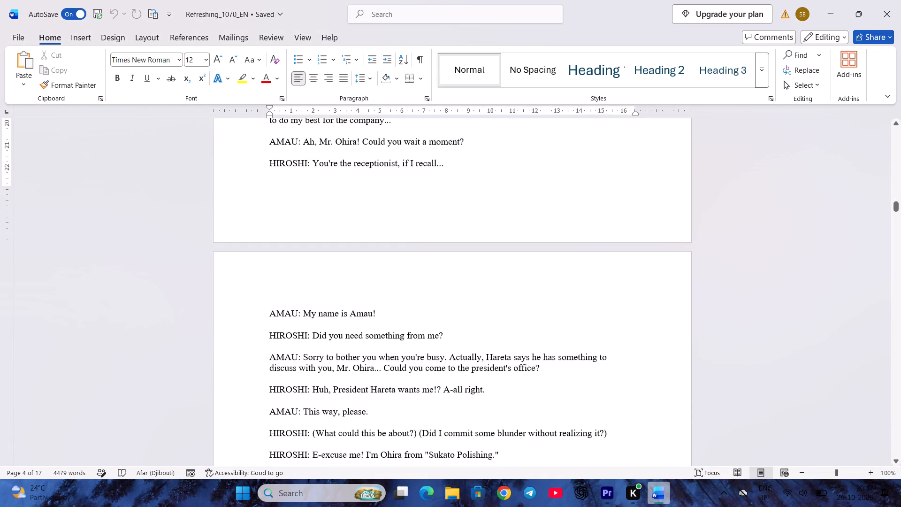
scroll(544, 320, "down", 3)
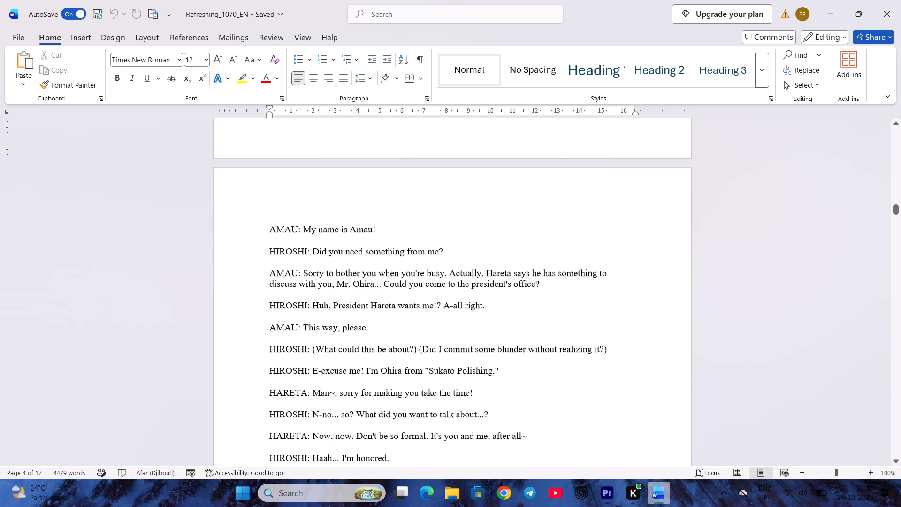
scroll(544, 320, "down", 5)
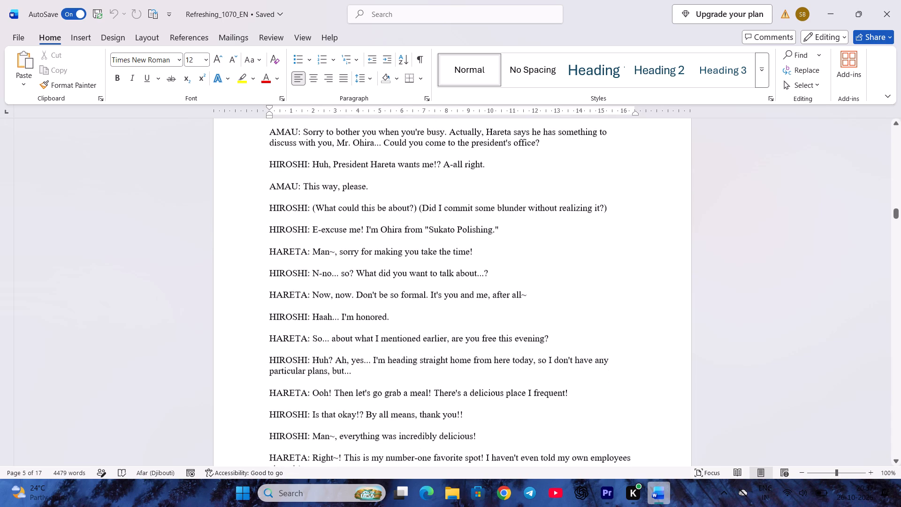
scroll(544, 320, "up", 2)
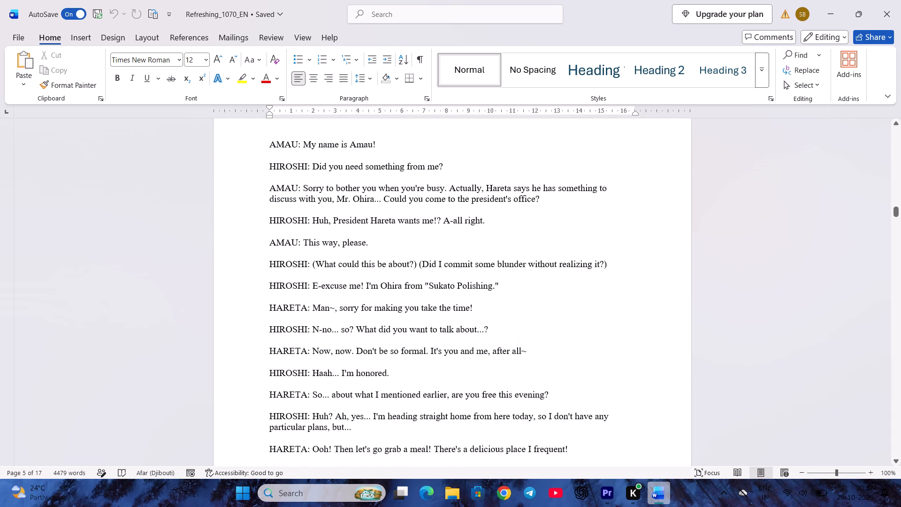
left_click(603, 503)
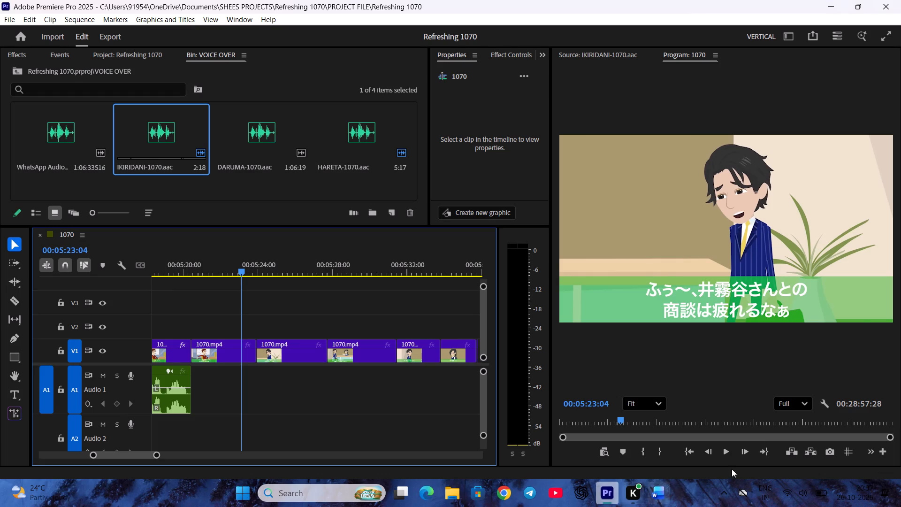
Scrub through Hiroshi's and Amau's scenes from 00:05:23:04 to Hareta's next speaking scene, park at 00:06:03:17, and save the project.
left_click(729, 454)
scroll(317, 387, "down", 2)
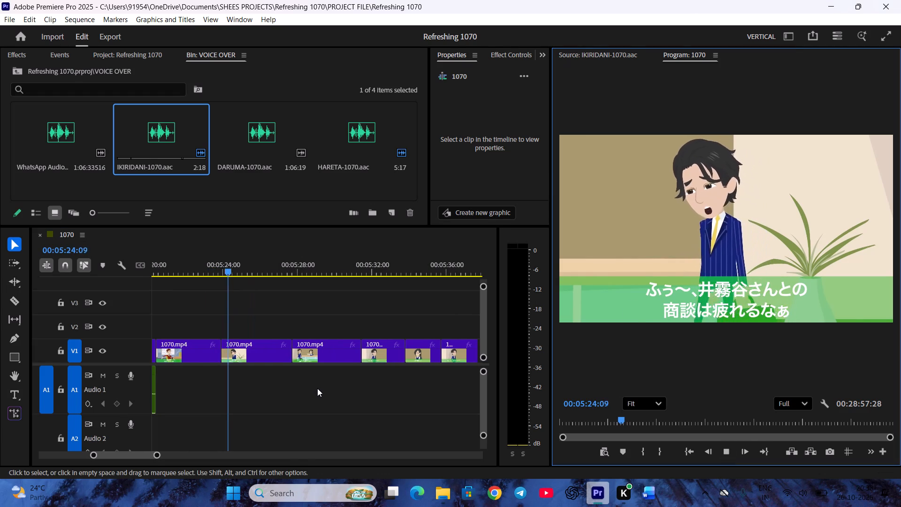
scroll(313, 369, "down", 2)
left_click_drag(237, 262, 264, 269)
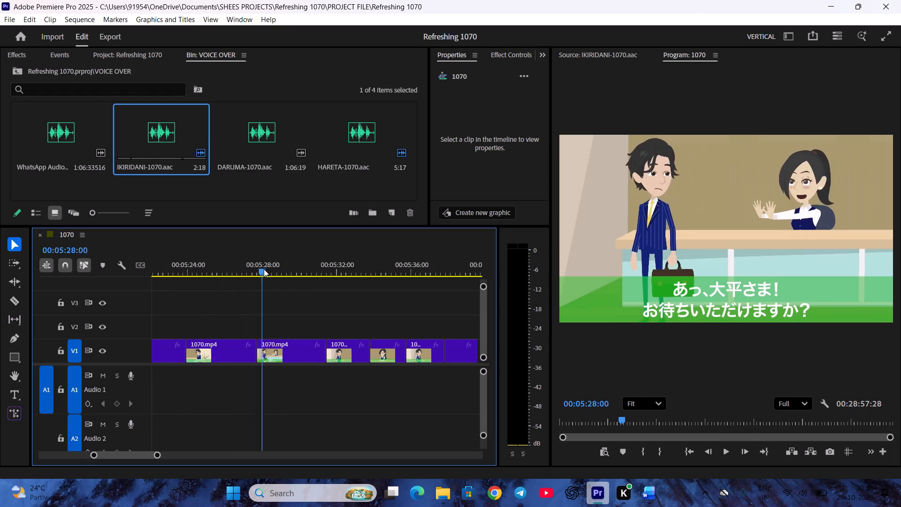
left_click_drag(264, 269, 409, 296)
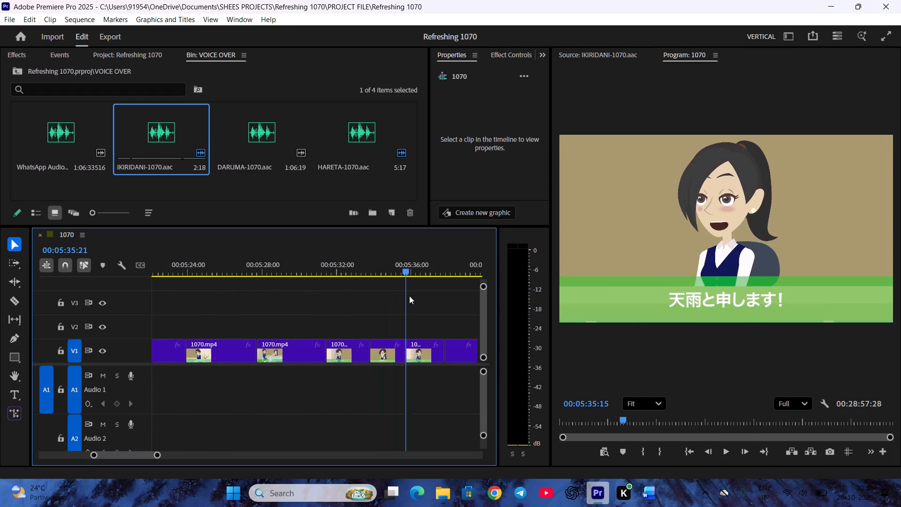
left_click_drag(409, 296, 448, 310)
scroll(411, 330, "down", 12)
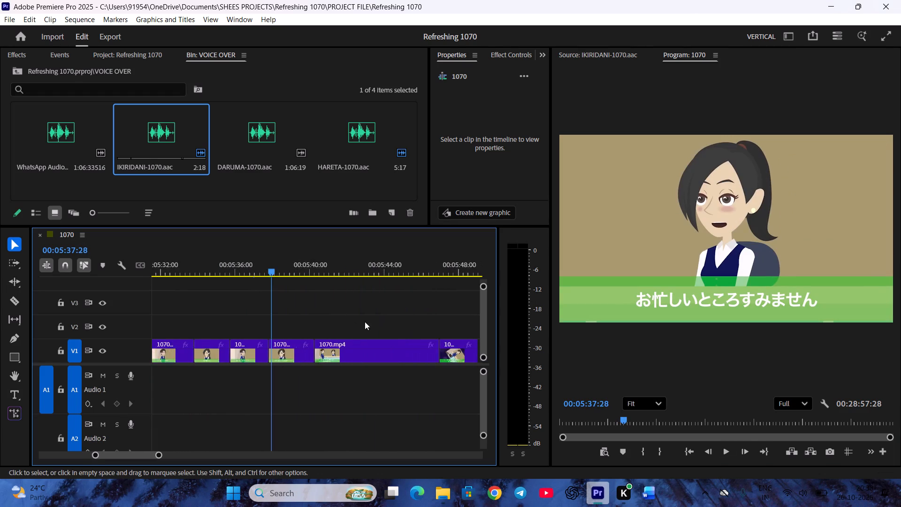
scroll(365, 322, "down", 3)
key("space")
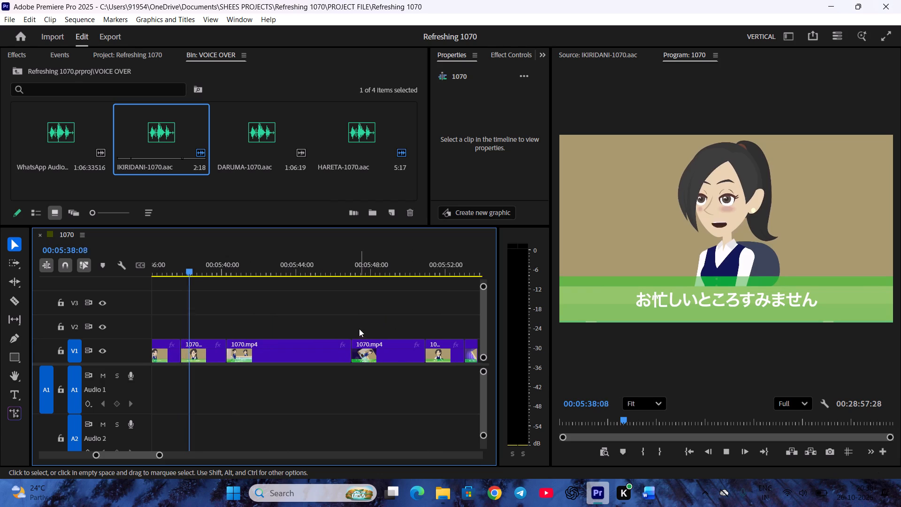
left_click_drag(224, 268, 417, 296)
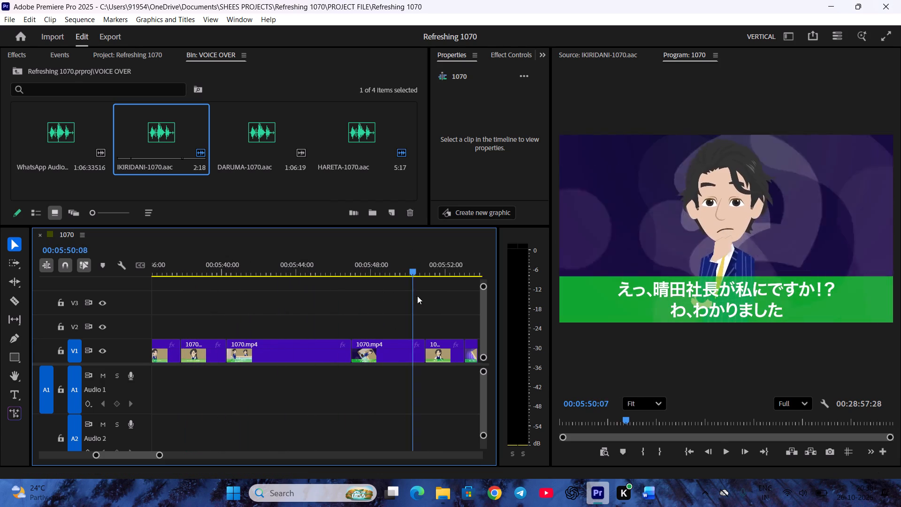
left_click_drag(417, 296, 420, 296)
scroll(352, 312, "down", 11)
left_click_drag(244, 270, 266, 273)
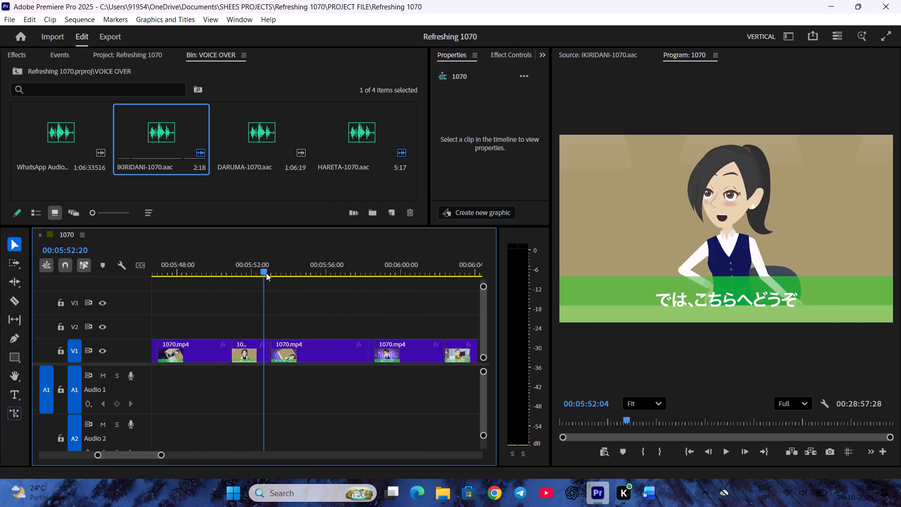
left_click_drag(266, 273, 348, 282)
key("space")
scroll(349, 292, "down", 9)
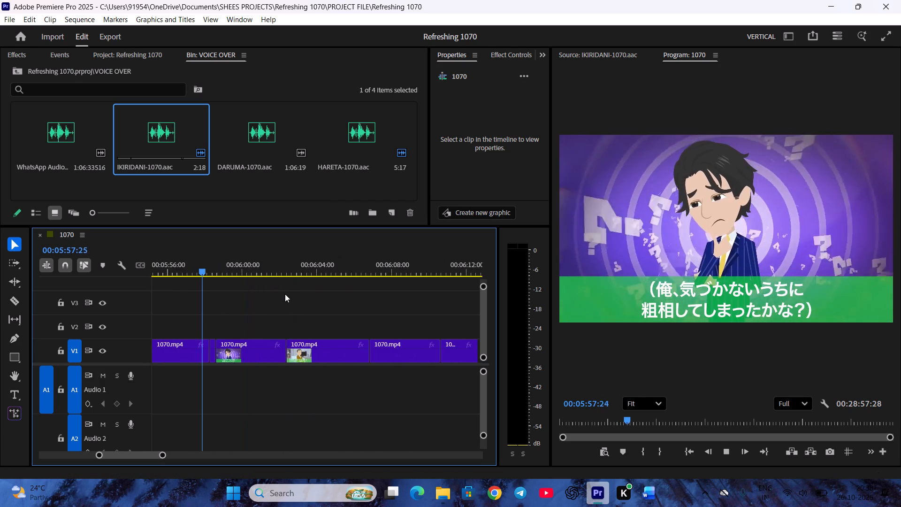
left_click_drag(247, 261, 279, 266)
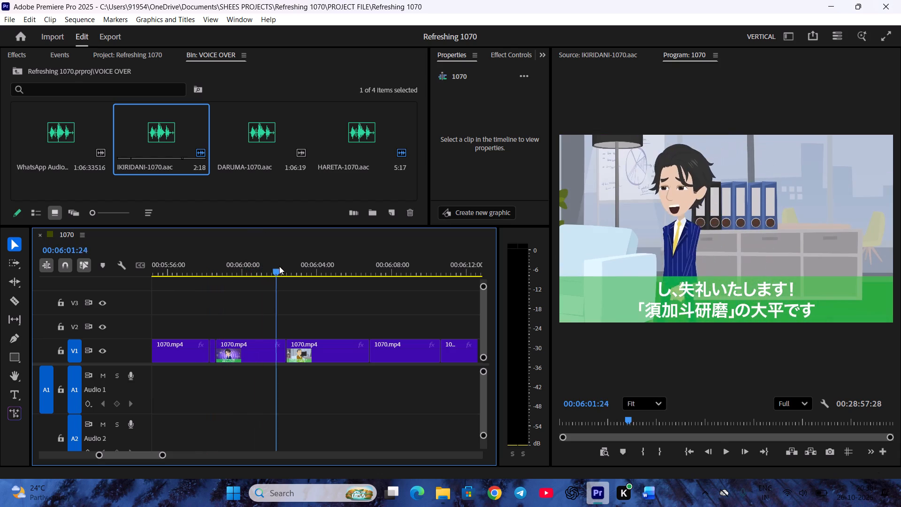
left_click_drag(279, 266, 277, 268)
scroll(292, 280, "down", 1)
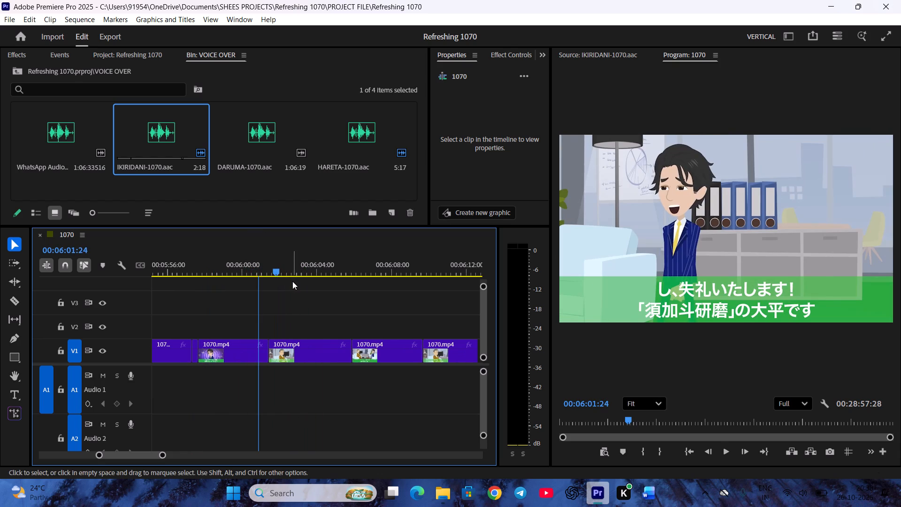
key("ctrl+s")
key("space")
scroll(292, 280, "down", 3)
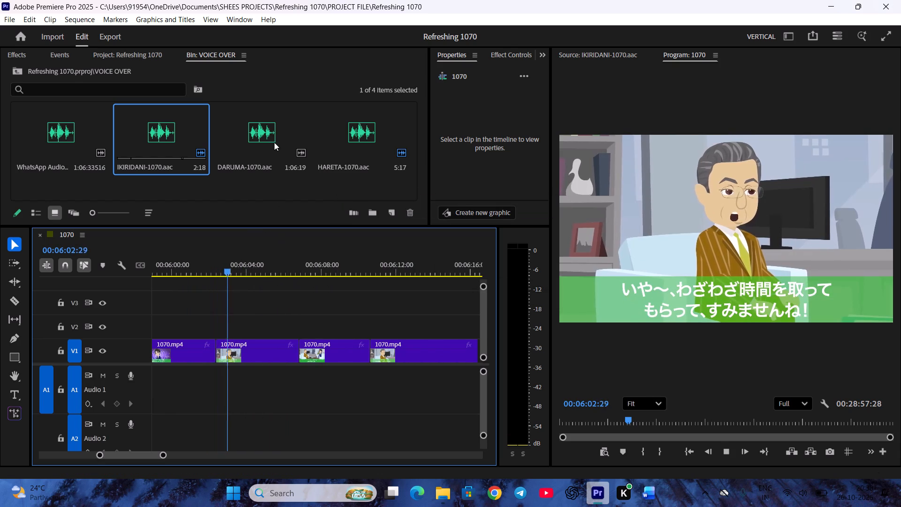
key("space")
In HARETA-1070.aac, mark the "Man~, sorry for making you take the time!" line from 00:00:52:18 to 00:00:55:03, checking the script.
double_click(352, 137)
left_click(352, 135)
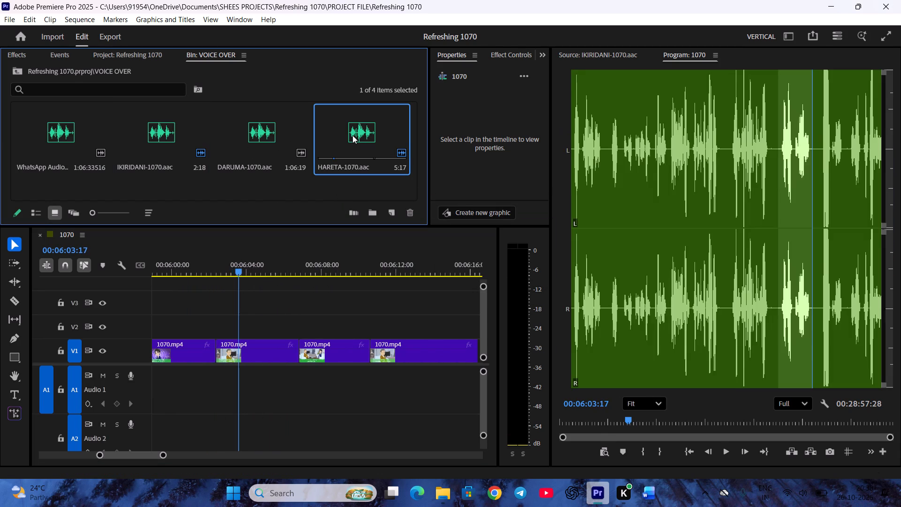
key("space")
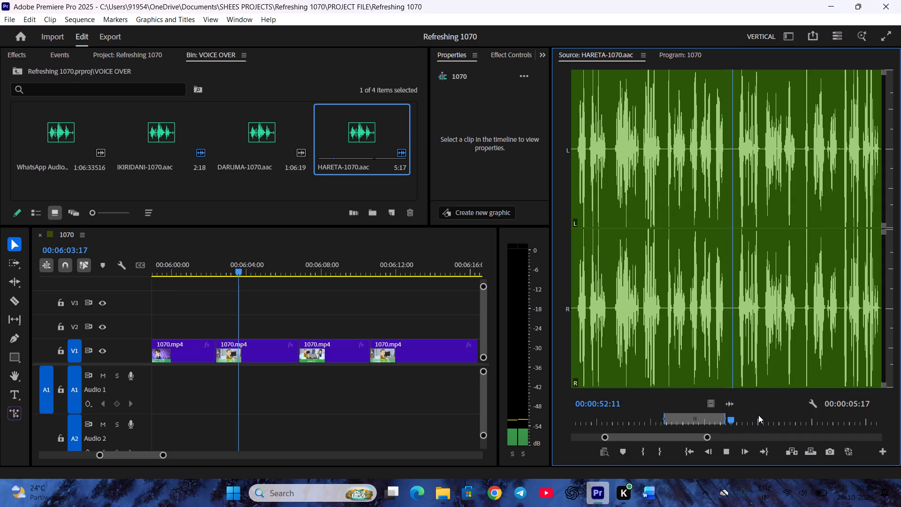
key("space")
scroll(759, 415, "down", 2)
key("i")
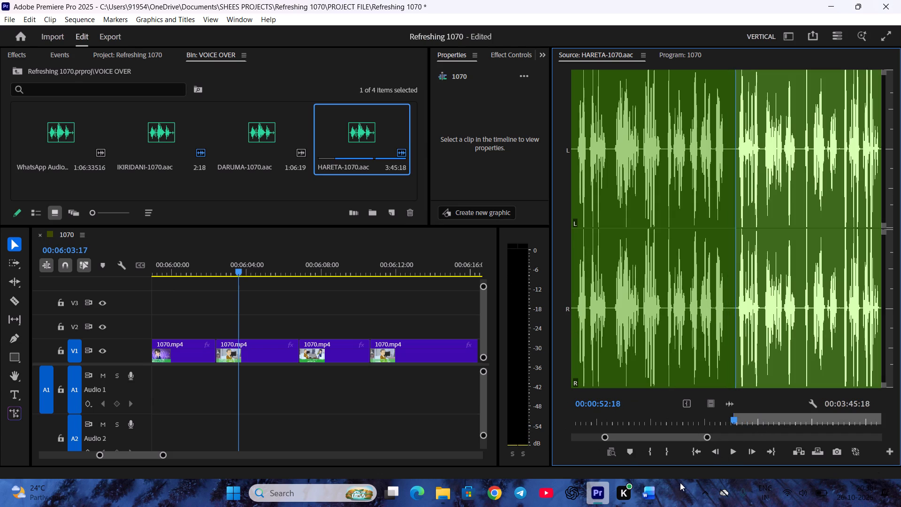
key("space")
left_click(648, 493)
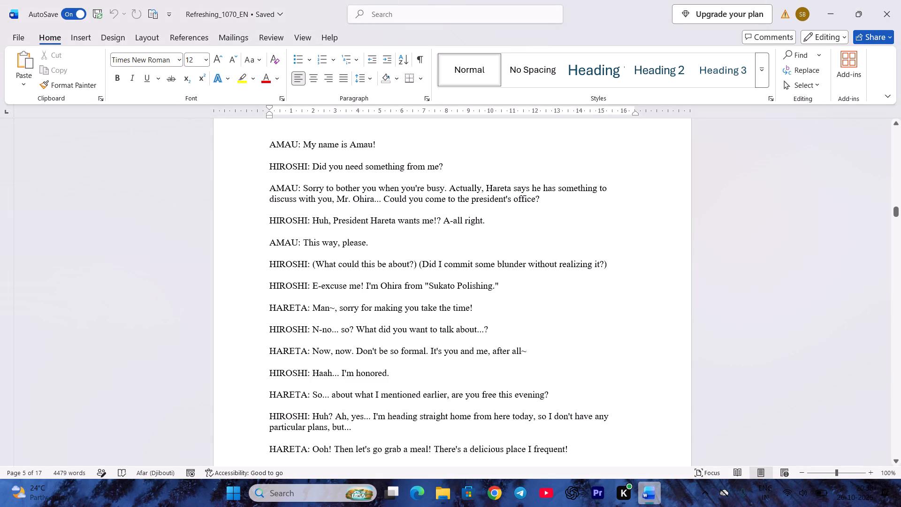
left_click(599, 497)
key("space")
scroll(777, 435, "up", 5)
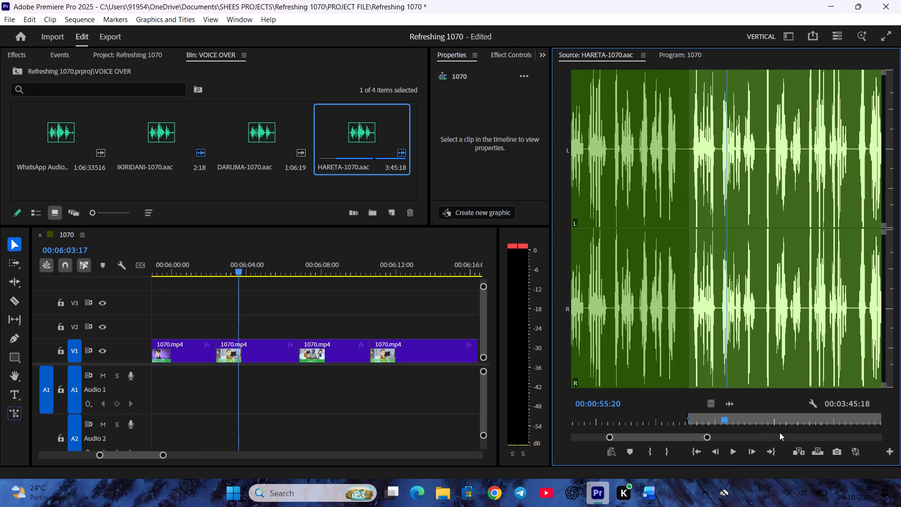
scroll(779, 432, "up", 19)
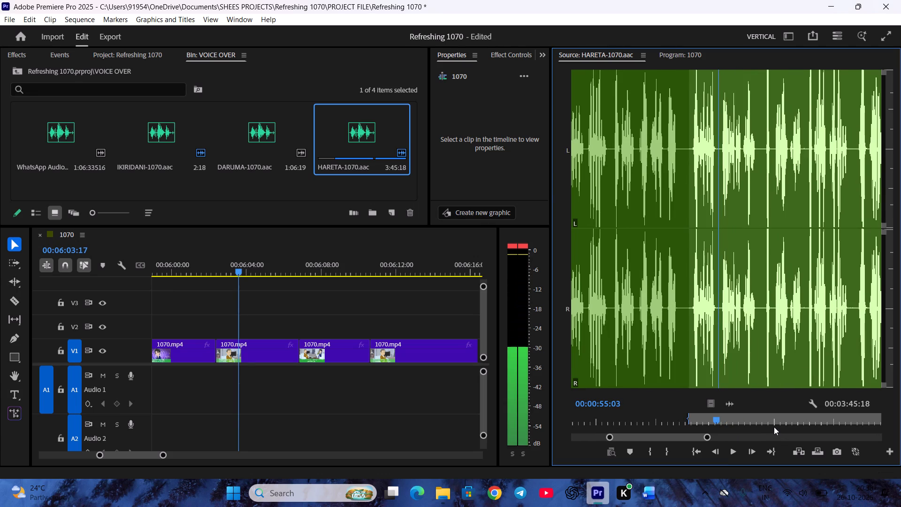
key("o")
Place Hareta's "Man~, sorry" line on Audio 1, aligned with the start of his scene at about 00:06:02:12, and preview it.
left_click_drag(729, 403, 209, 374)
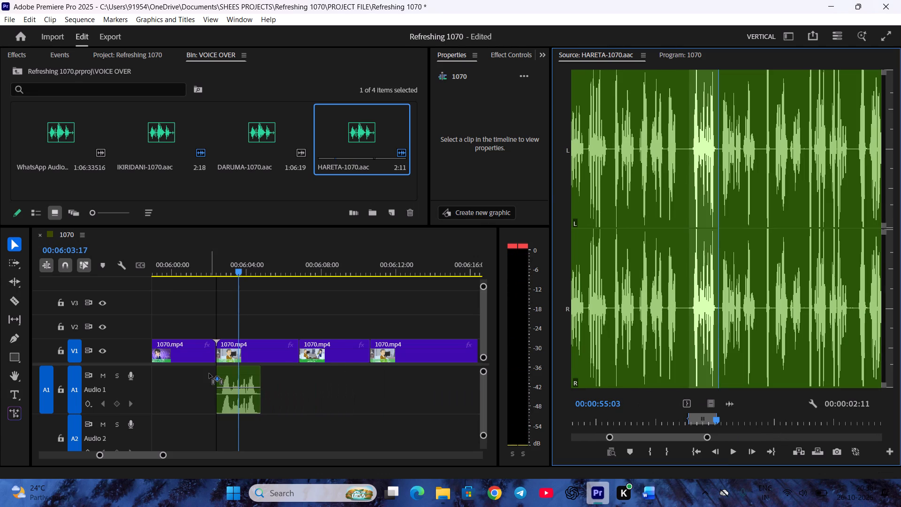
left_click_drag(209, 374, 208, 374)
left_click_drag(231, 400, 237, 401)
left_click(271, 434)
key("space")
key("space")
Trim the end of Hareta's video clip to match the "Man~, sorry" audio and close the gap behind it.
left_click_drag(297, 353, 278, 353)
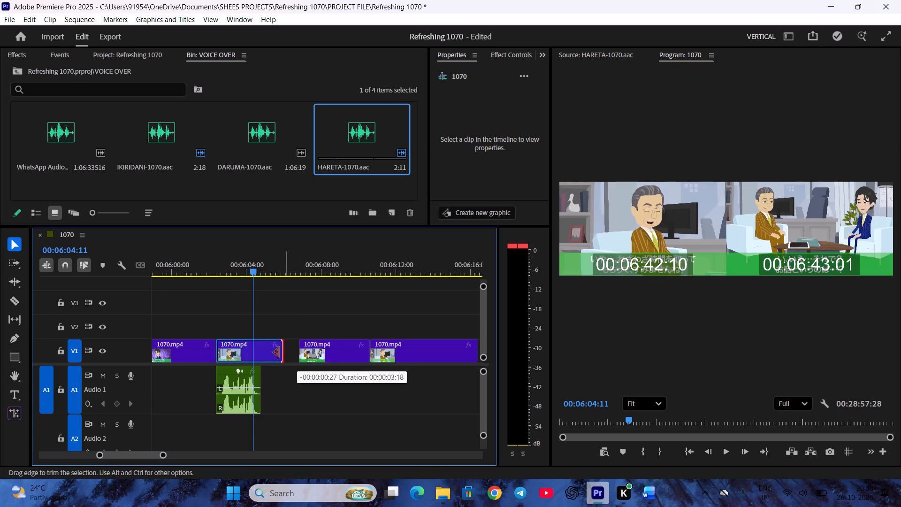
left_click_drag(278, 353, 259, 351)
right_click(269, 347)
left_click(281, 352)
Scrub past Hiroshi's reply to Hareta's next speaking scene, park at 00:06:11:29, and save the project.
scroll(281, 353, "down", 3)
key("space")
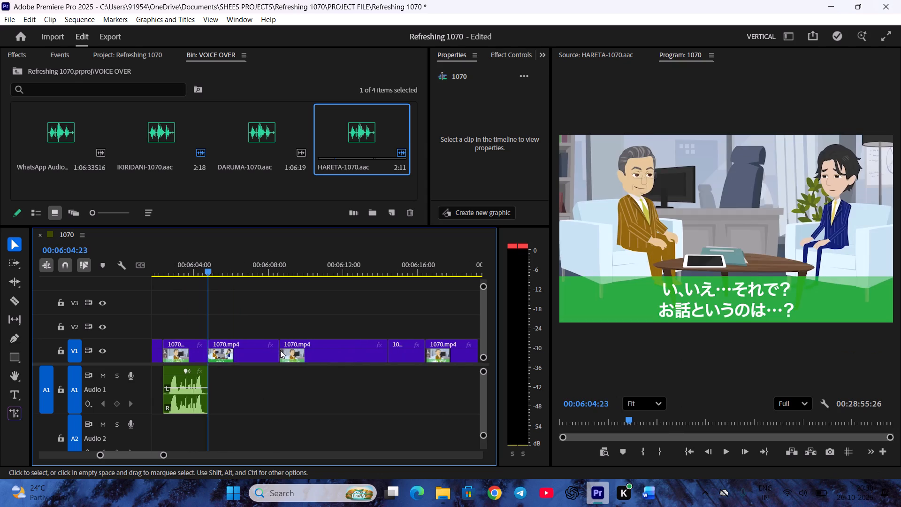
left_click_drag(261, 266, 274, 269)
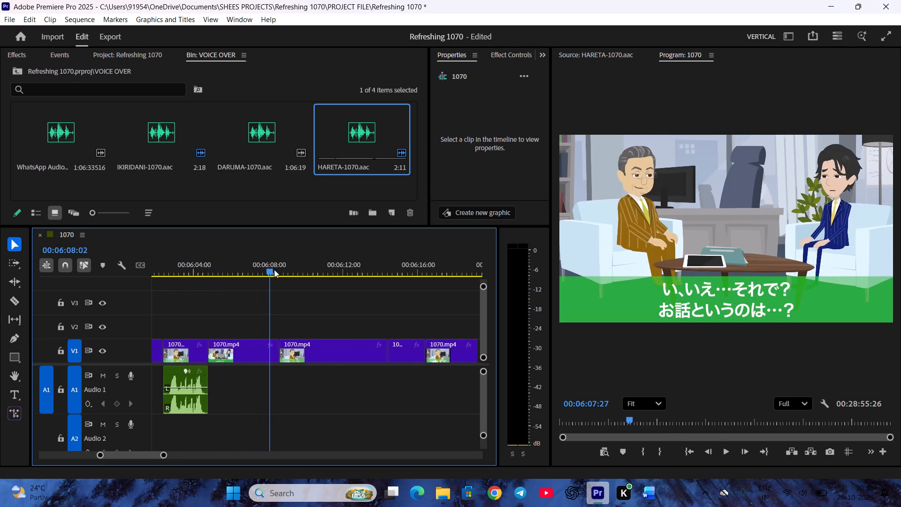
left_click_drag(274, 269, 300, 275)
scroll(313, 292, "down", 4)
key("space")
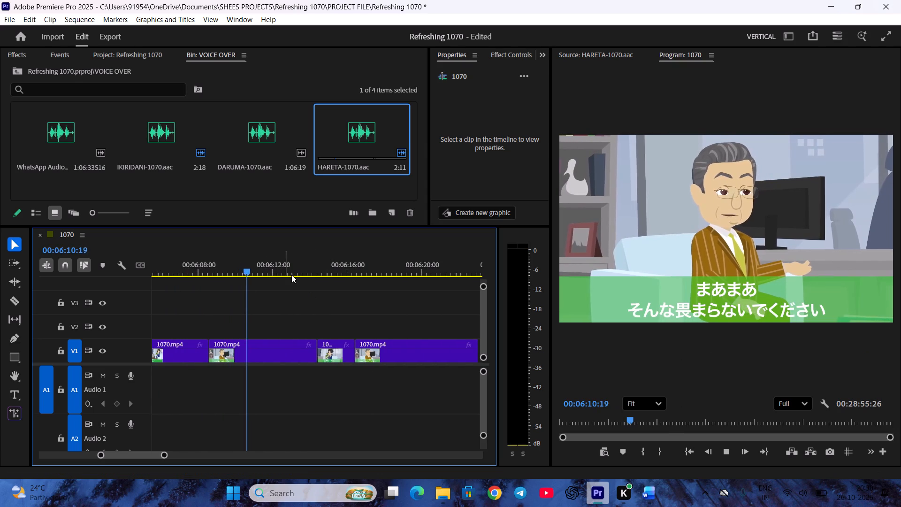
left_click_drag(301, 277, 331, 283)
key("ctrl+s")
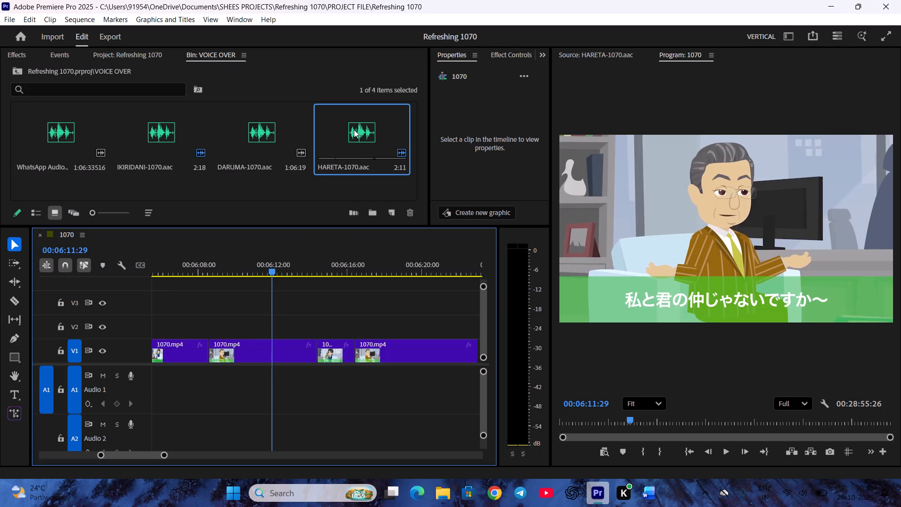
In HARETA-1070.aac, mark the "Now, now. Don't be so formal" line from 00:00:55:04 to 00:00:58:13, checking the Word script.
double_click(354, 130)
key("space")
key("space")
scroll(773, 439, "up", 3)
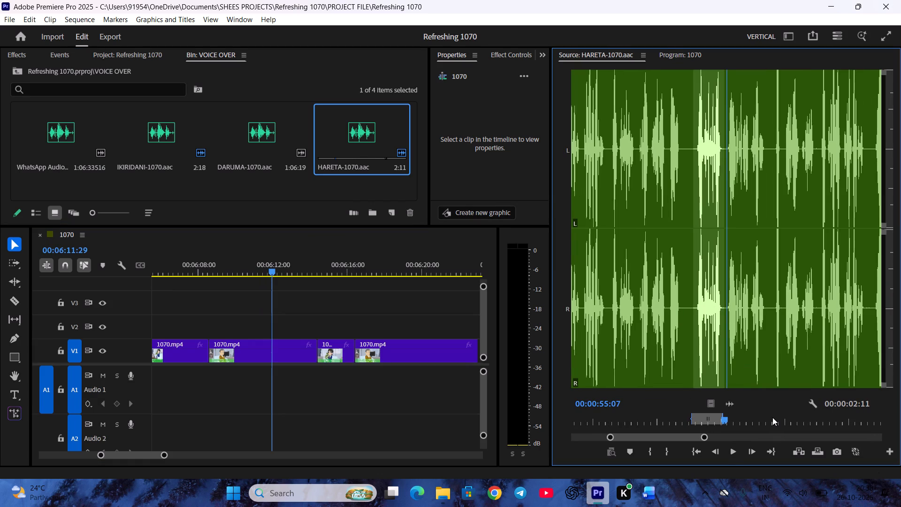
scroll(772, 417, "up", 5)
scroll(773, 415, "down", 1)
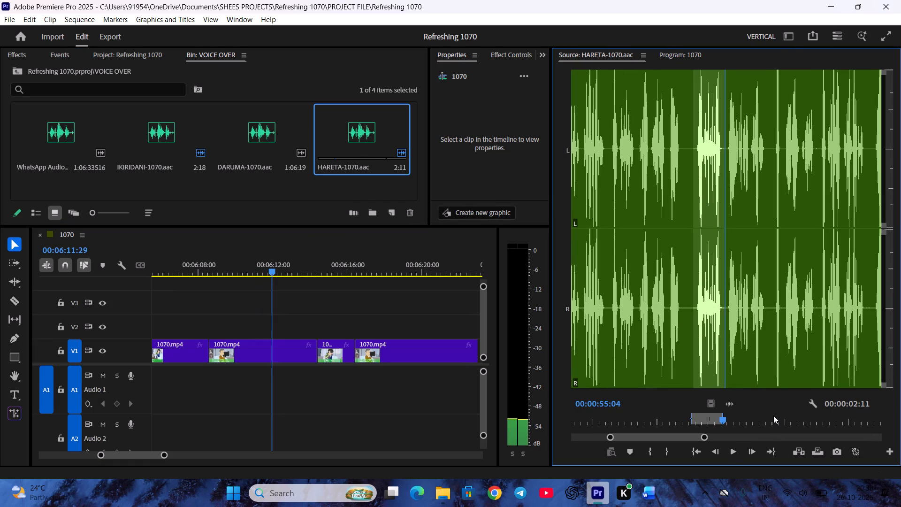
key("i")
key("space")
left_click(643, 498)
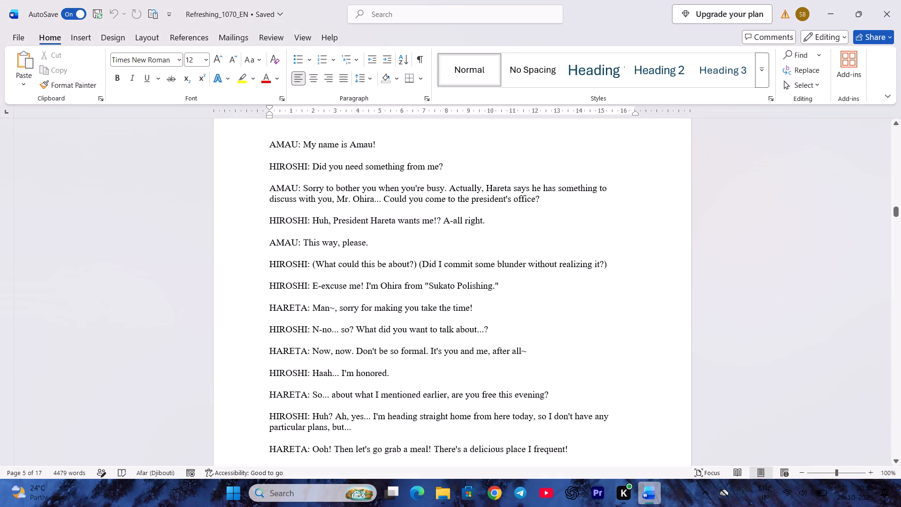
scroll(611, 396, "down", 3)
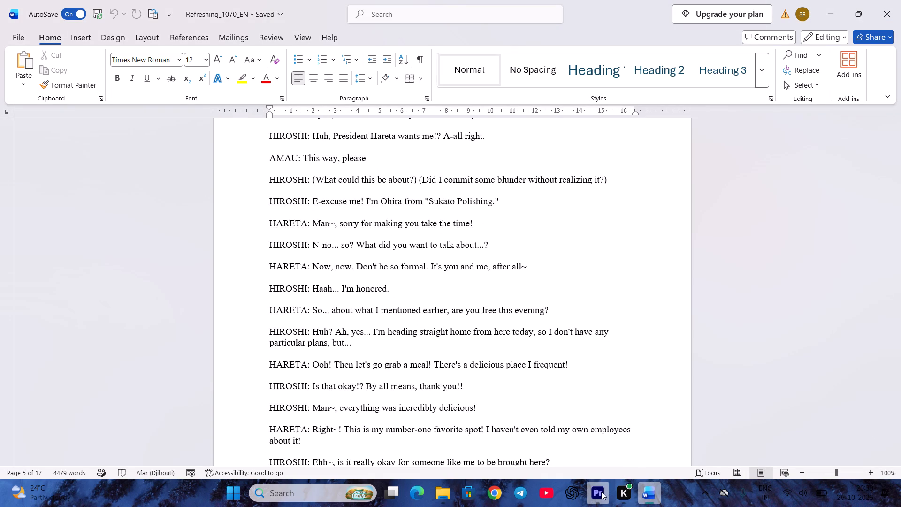
left_click(599, 491)
key("space")
left_click(744, 416)
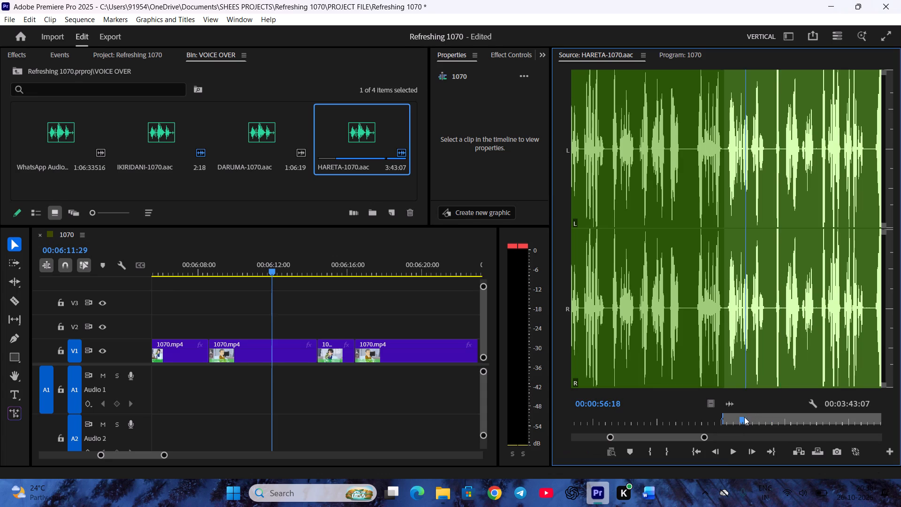
key("space")
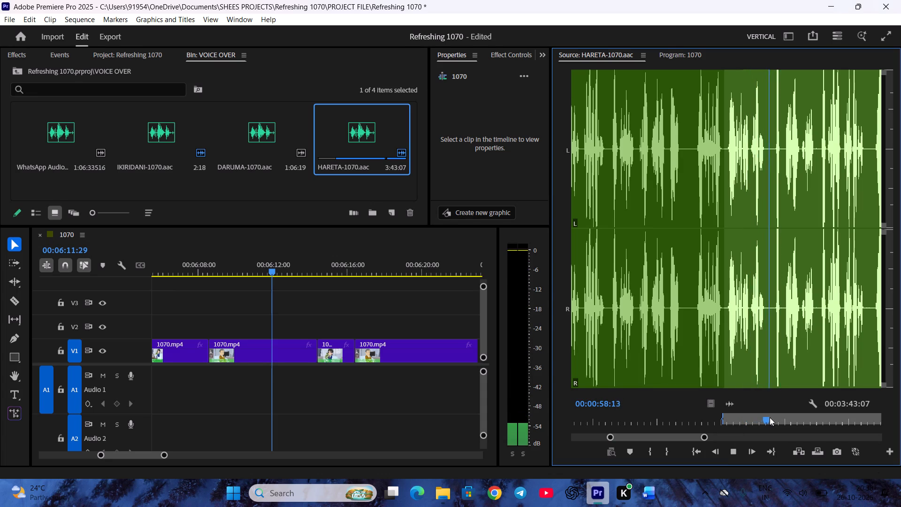
key("space")
scroll(770, 417, "up", 2)
key("o")
Place Hareta's "Now, now" line on Audio 1, aligned with the start of his scene at about 00:06:08:17, and preview it.
left_click_drag(731, 402, 677, 410)
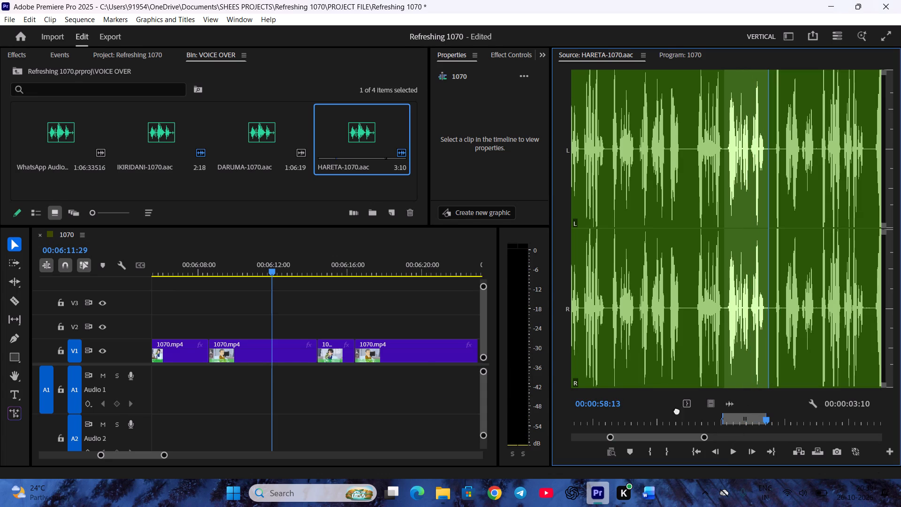
left_click_drag(677, 410, 208, 380)
left_click(233, 264)
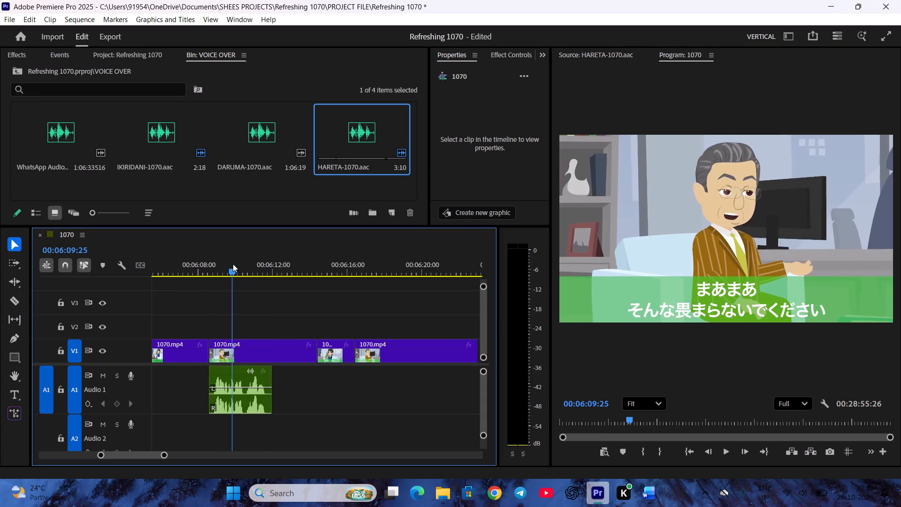
key("space")
key("space")
Trim a few frames off the end of the "Now, now" audio clip and play it back.
left_click(274, 395)
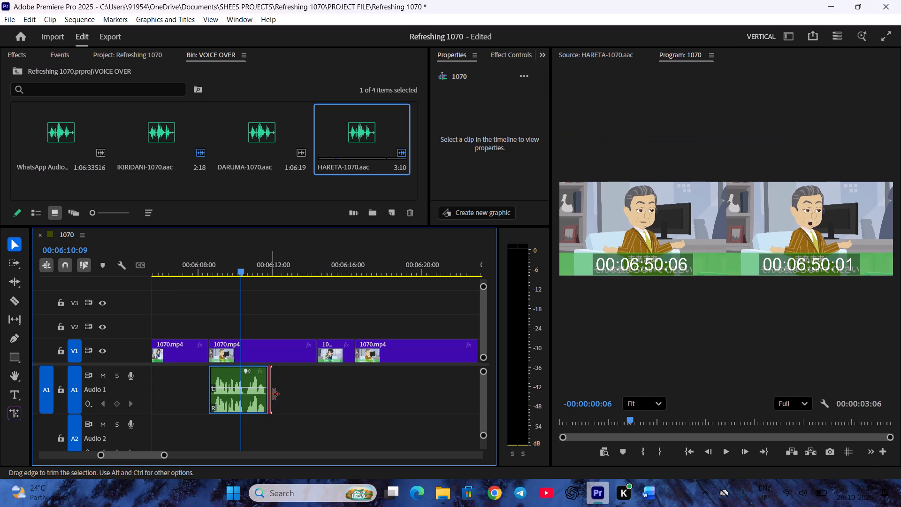
left_click(274, 394)
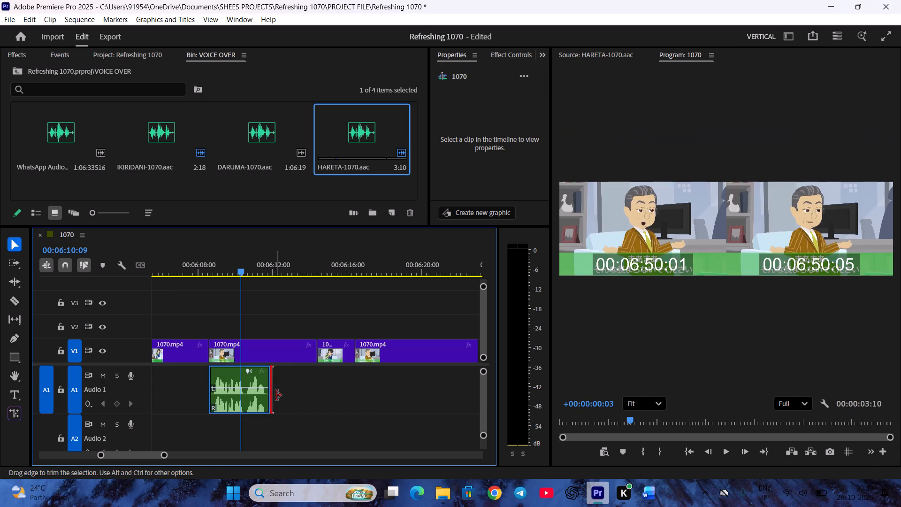
left_click(285, 416)
key("space")
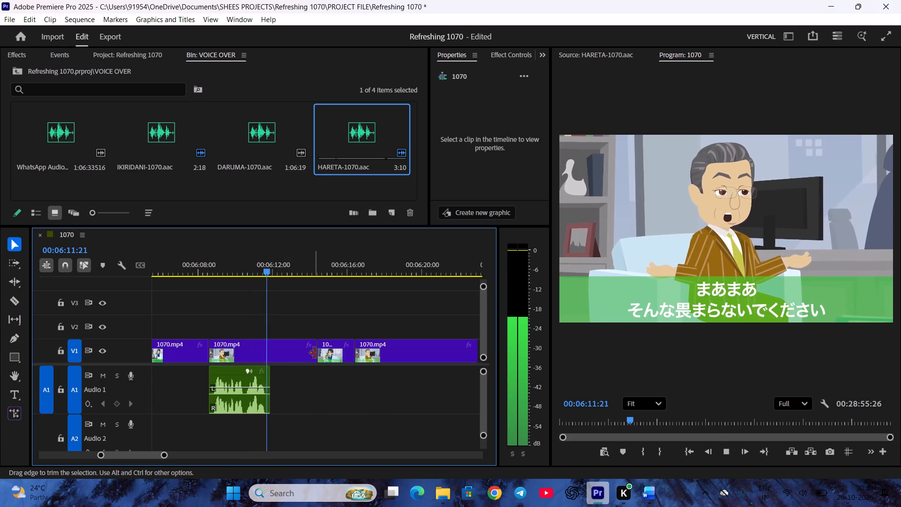
key("space")
Trim the end of Hareta's video clip to match the "Now, now" audio and close the gap behind it.
left_click_drag(316, 353, 269, 351)
right_click(293, 350)
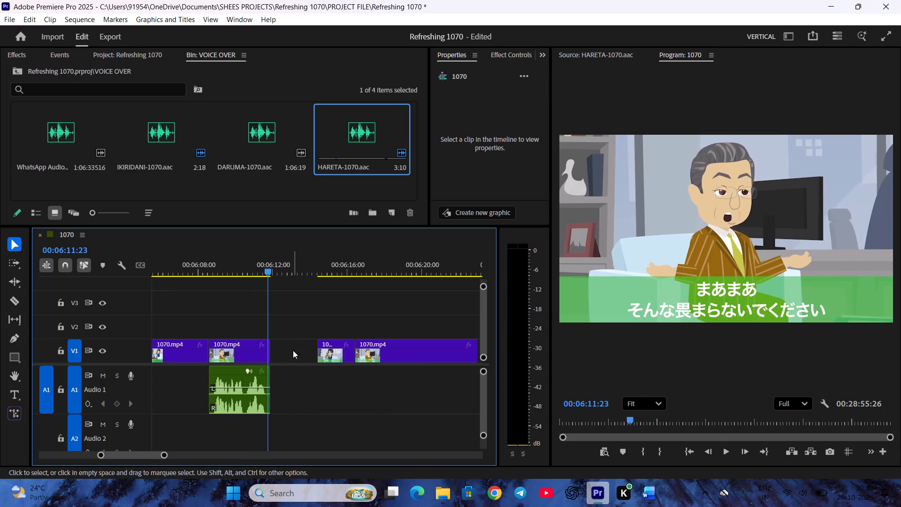
left_click(308, 353)
Split the video clip on V1 at about 00:06:19:24, just before the transition from Hareta to Hiroshi, and save the project.
scroll(304, 362, "down", 2)
key("space")
scroll(303, 365, "down", 2)
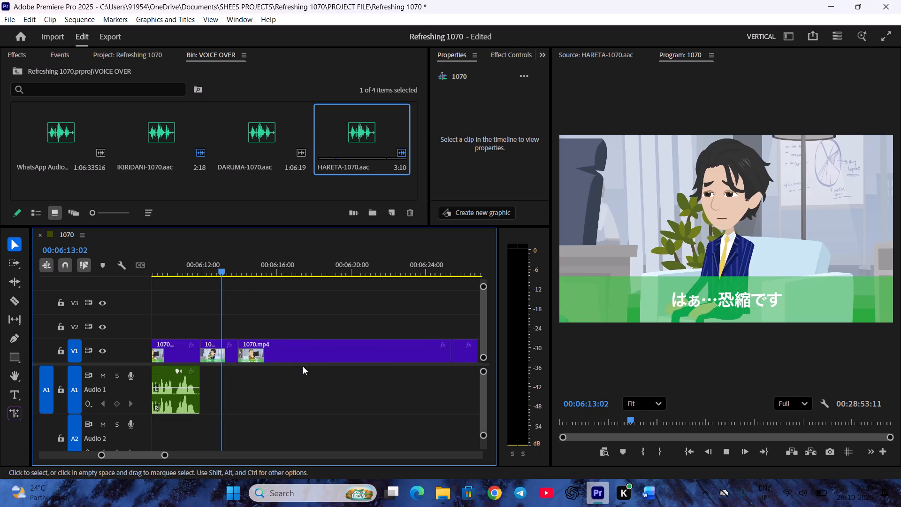
scroll(303, 366, "down", 1)
left_click_drag(284, 260, 285, 262)
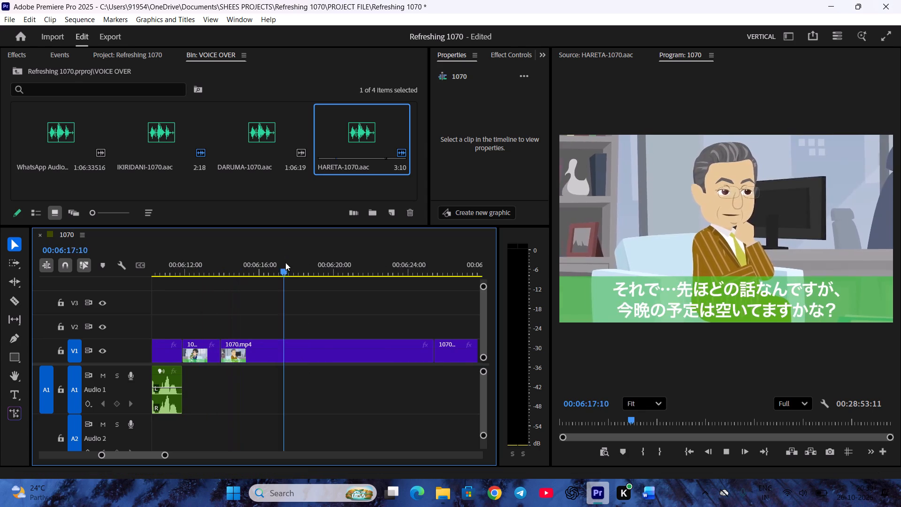
left_click_drag(285, 262, 328, 288)
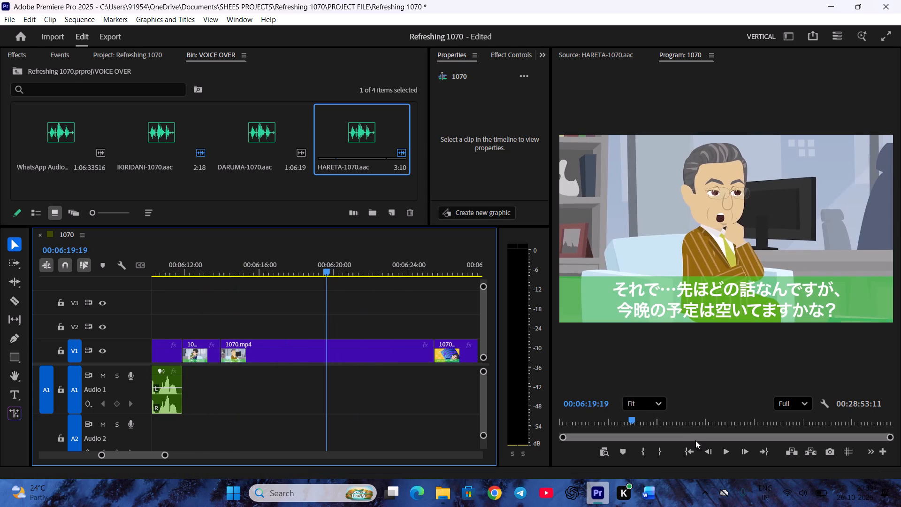
scroll(679, 422, "down", 9)
scroll(679, 419, "up", 1)
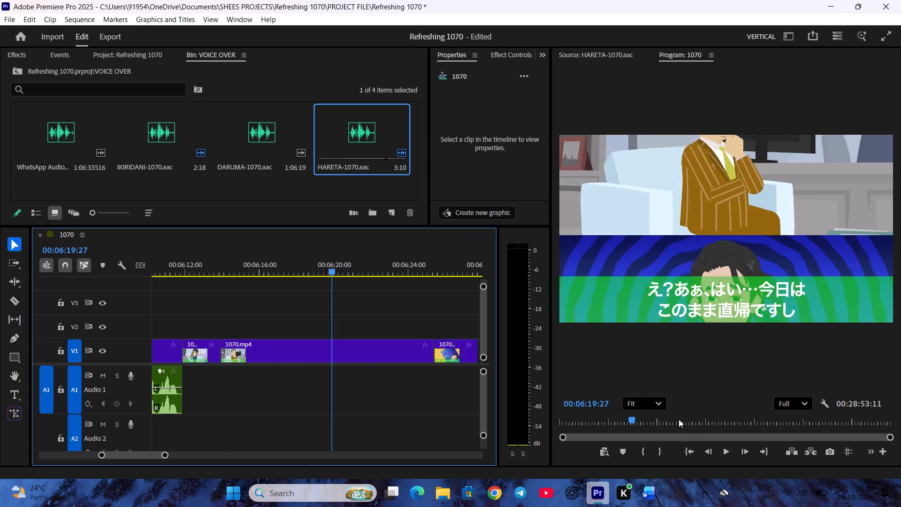
scroll(679, 419, "up", 1)
type("c")
key("space")
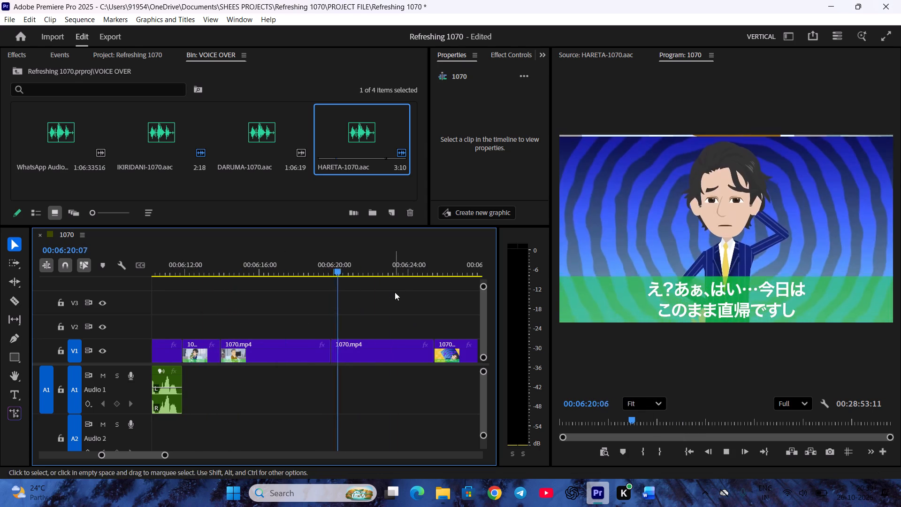
left_click(313, 265)
key("ctrl+s")
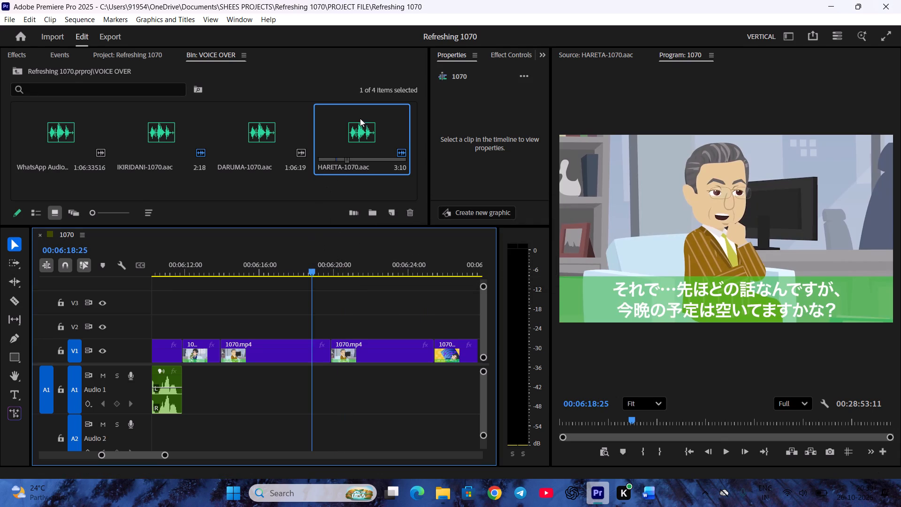
In HARETA-1070.aac, mark the "So... about what I mentioned earlier" line from 00:00:58:21 to 00:01:02:04, checking the Word script.
double_click(356, 122)
key("space")
key("space")
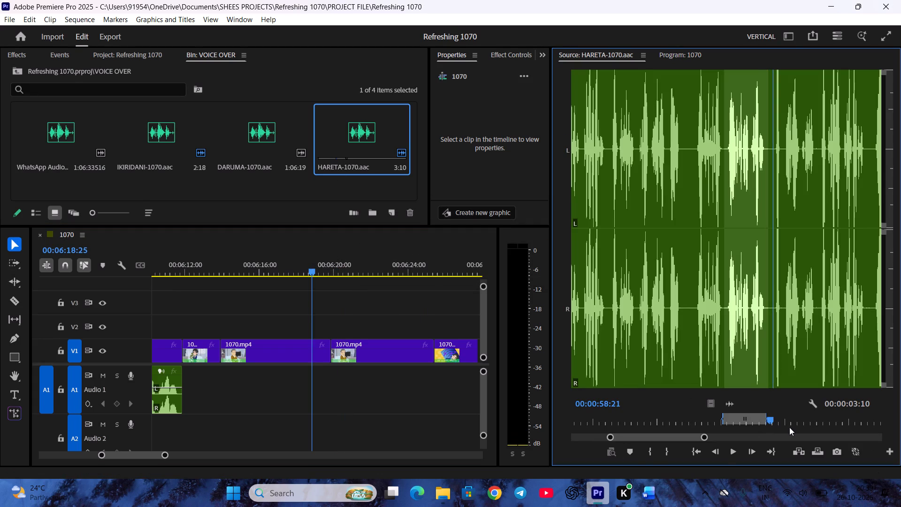
key("i")
key("space")
left_click(648, 494)
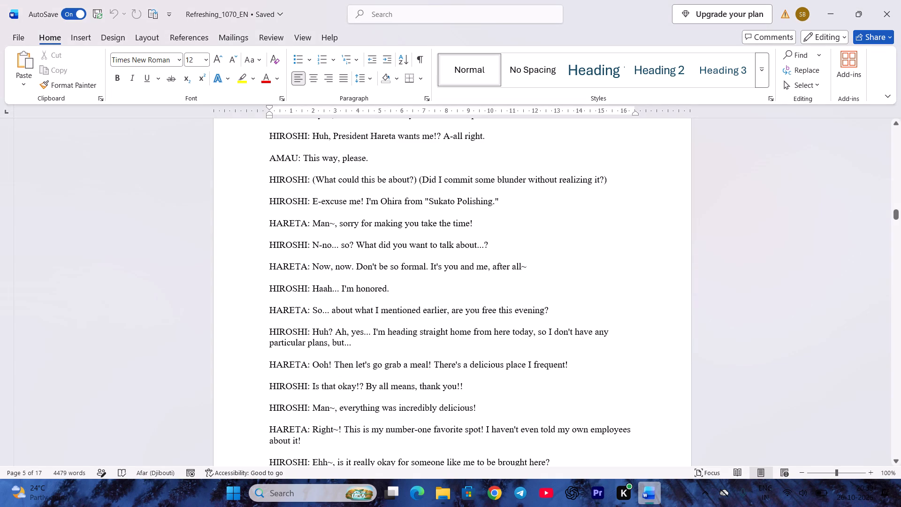
left_click(604, 488)
key("space")
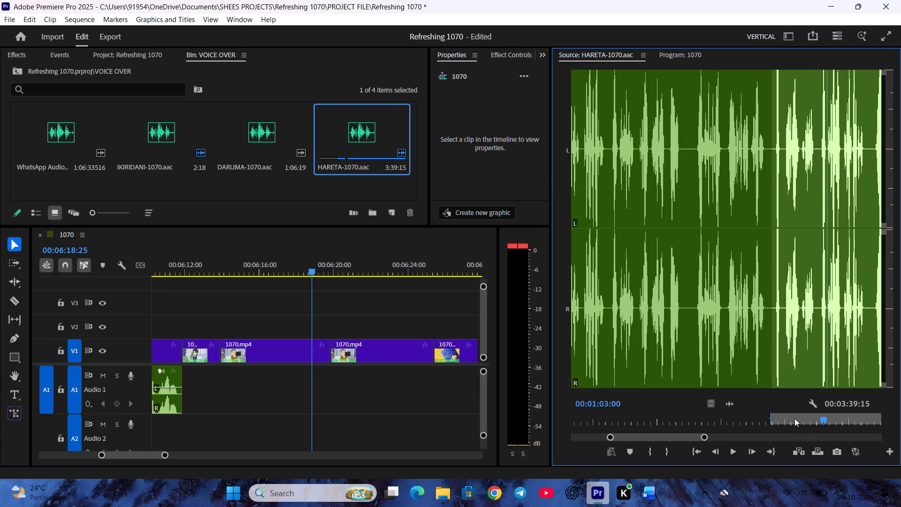
left_click(808, 424)
key("space")
key("space")
scroll(816, 413, "up", 3)
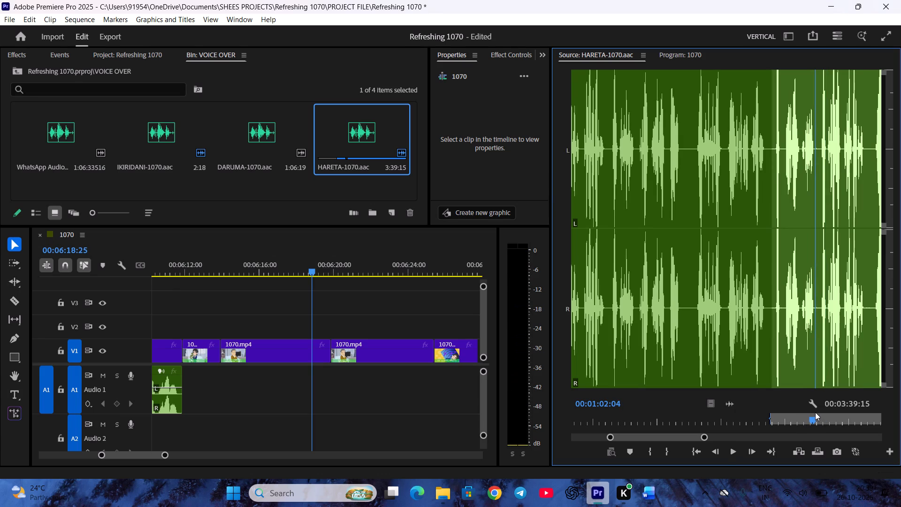
key("o")
Place Hareta's "So... about what I mentioned earlier" line on Audio 1, aligned with his scene's start at about 00:06:13:26, and preview it.
left_click_drag(729, 401, 223, 384)
left_click(283, 399)
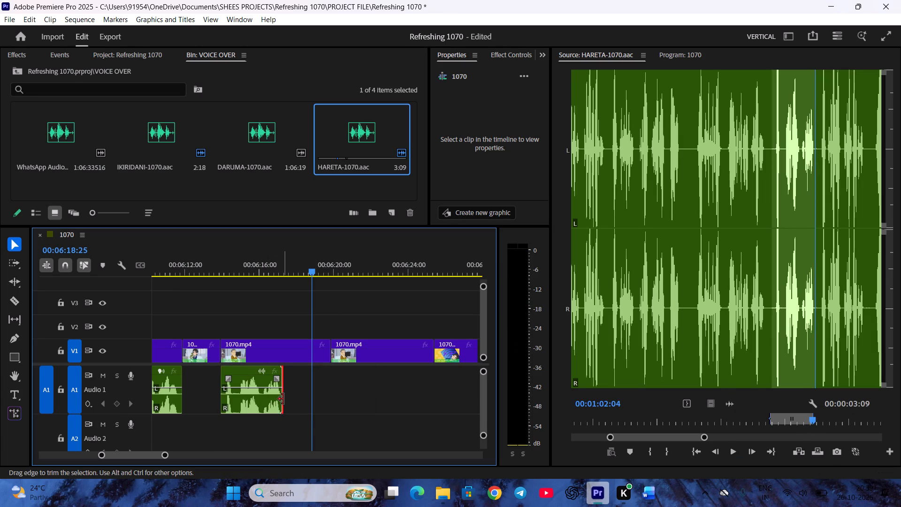
left_click(257, 264)
key("space")
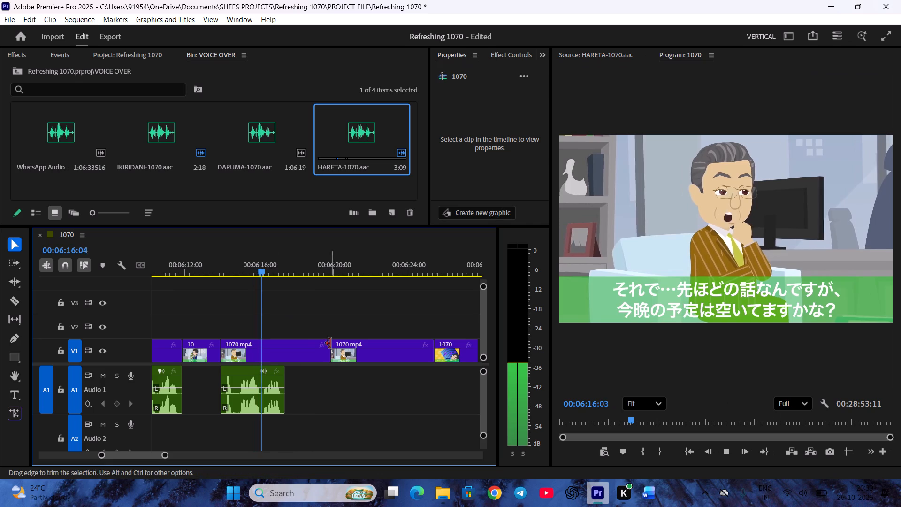
key("space")
Trim the end of Hareta's video clip to match the "So... about what I mentioned earlier" audio and close the gap behind it.
left_click_drag(329, 359, 283, 358)
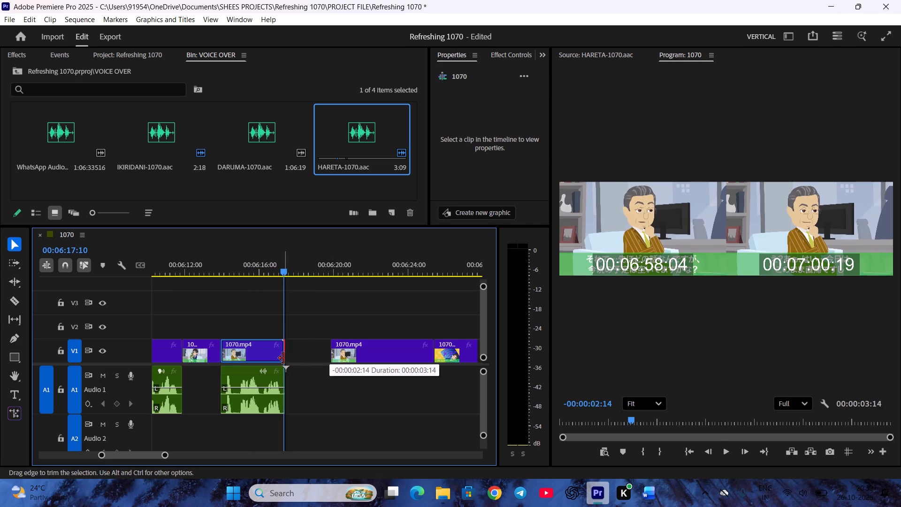
left_click_drag(283, 358, 284, 358)
right_click(310, 348)
left_click(328, 356)
Scrub past Hiroshi's reply to Hareta's yellow smiley-background scene, park at 00:06:24:17, and save the project.
scroll(328, 365, "down", 3)
key("space")
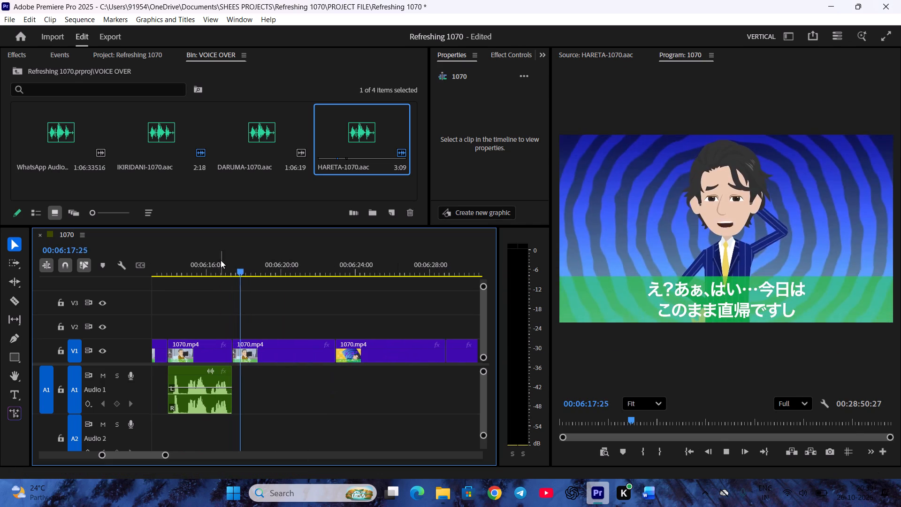
left_click_drag(292, 264, 305, 268)
key("space")
scroll(309, 284, "down", 7)
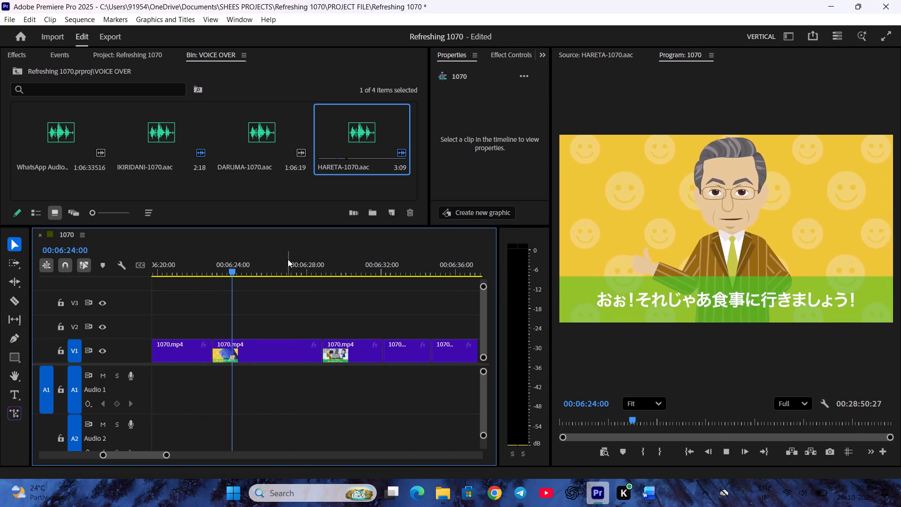
key("ctrl+s")
Check the Word script for Hareta's lines following "are you free this evening?" and return to Premiere Pro.
left_click(655, 498)
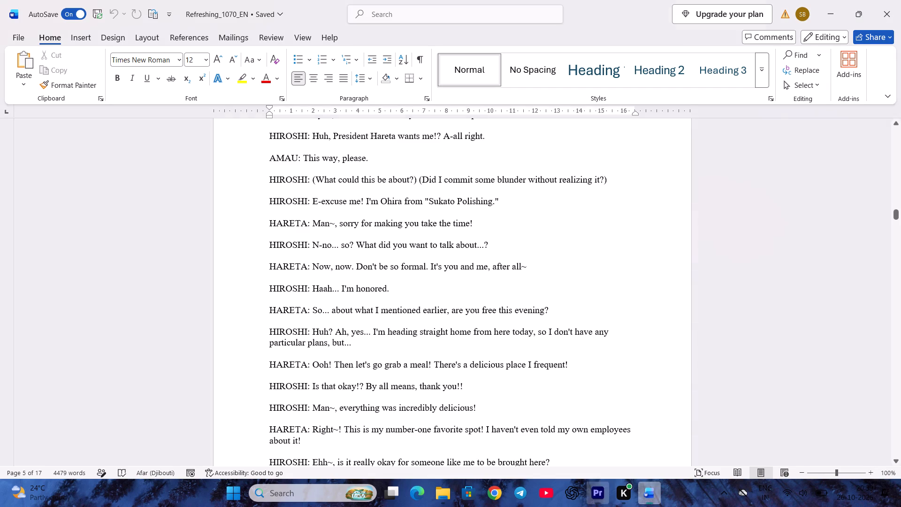
scroll(612, 306, "down", 2)
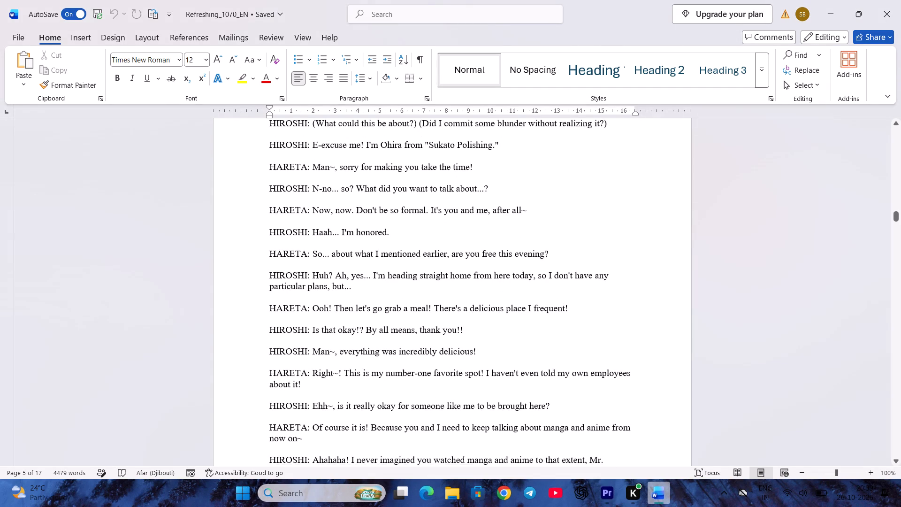
scroll(587, 300, "down", 2)
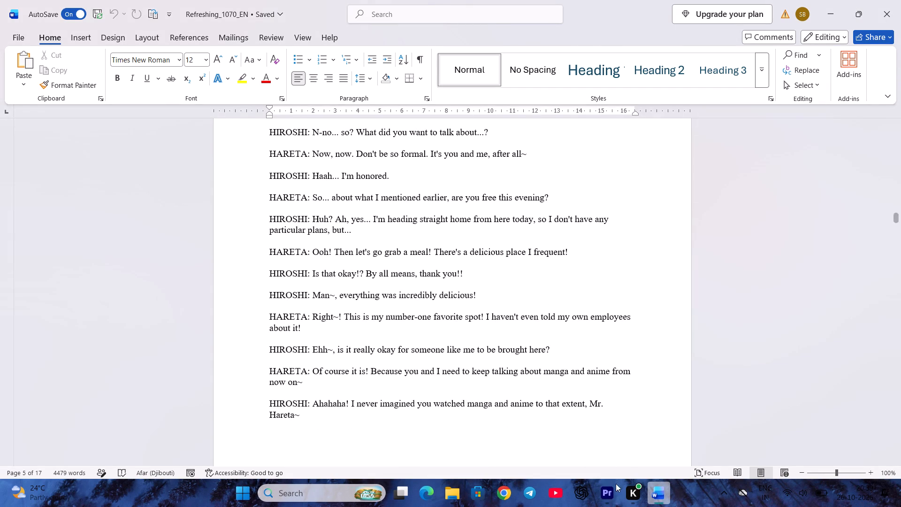
left_click(612, 494)
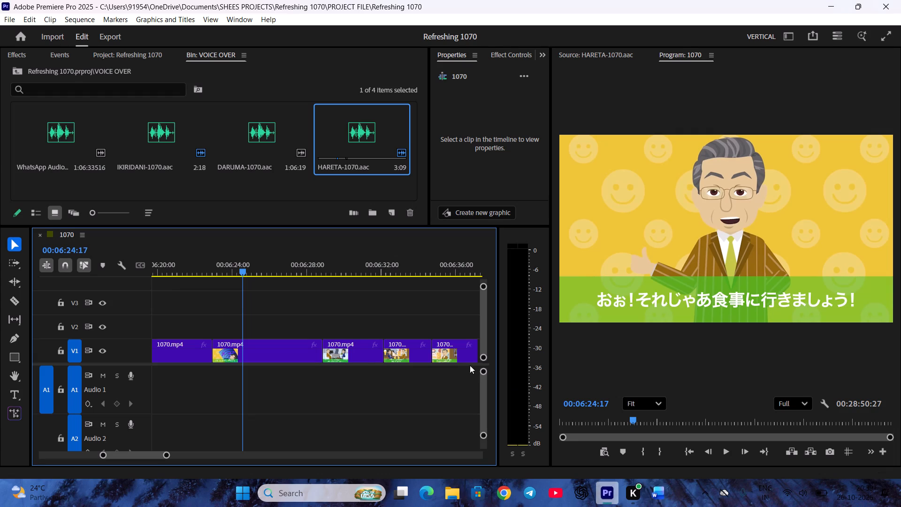
Mark Hareta's "Ooh! Then let's go grab a meal!" line in HARETA-1070.aac, from 00:01:02:10 to 00:01:06:03.
double_click(387, 134)
key("space")
key("space")
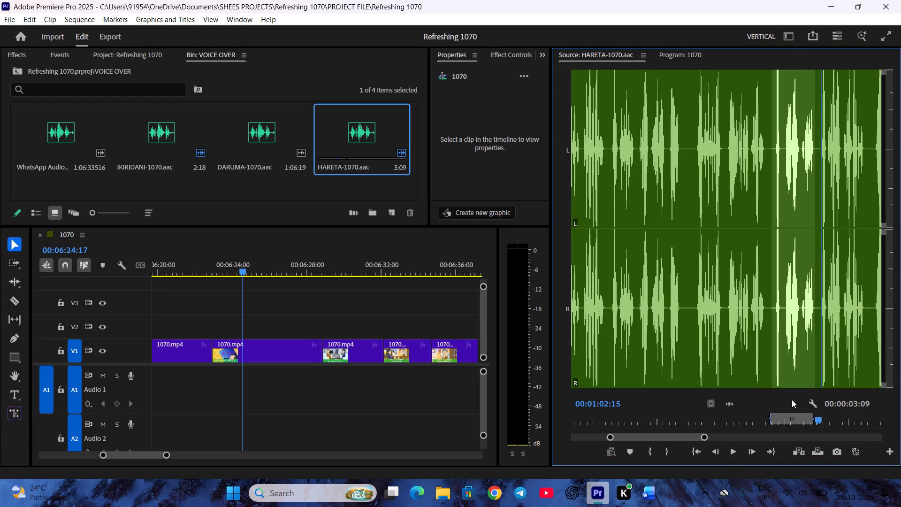
scroll(800, 410, "up", 6)
key("i")
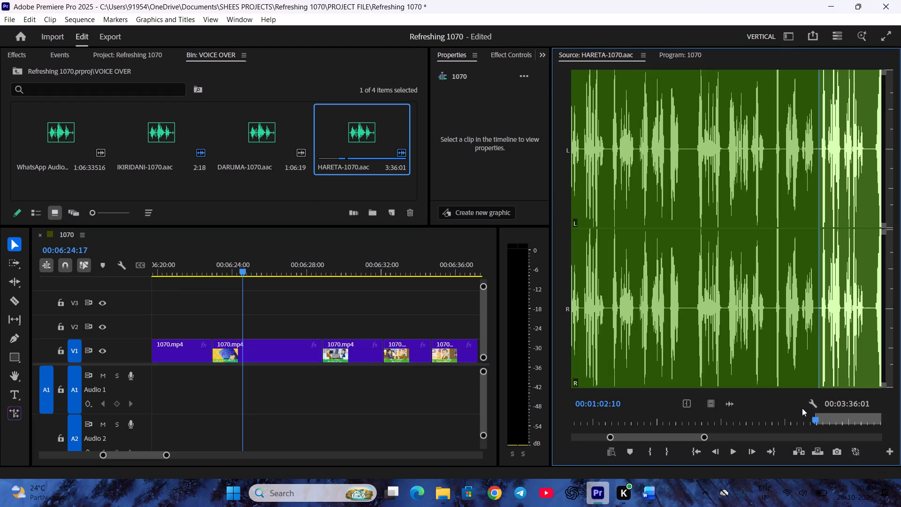
key("space")
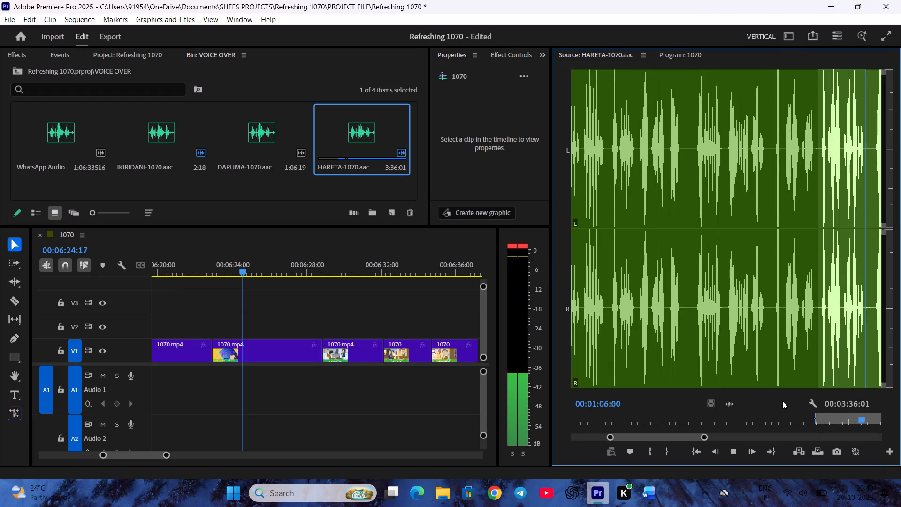
key("space")
scroll(782, 401, "down", 1)
key("o")
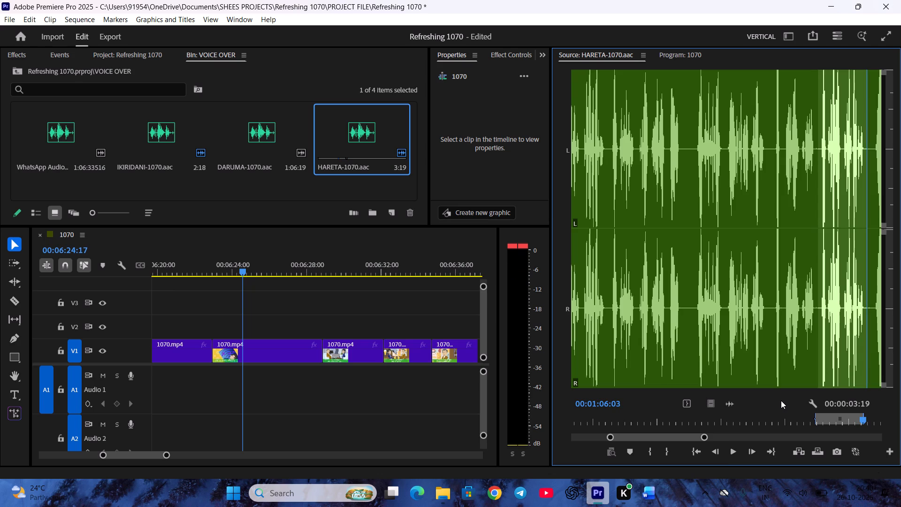
Place the "let's go grab a meal" line on Audio 1, aligned with Hareta's smiley-background scene start at about 00:06:23, and preview it.
left_click_drag(732, 403, 224, 372)
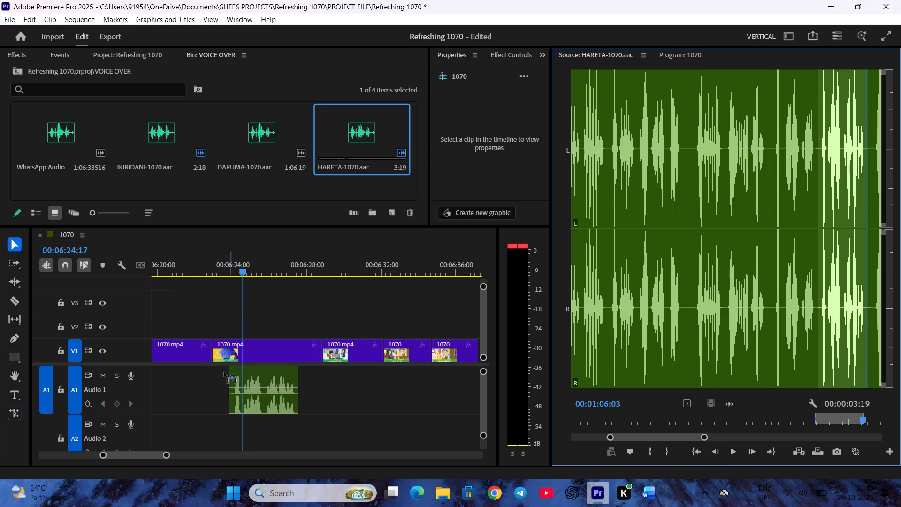
left_click_drag(224, 372, 214, 372)
key("space")
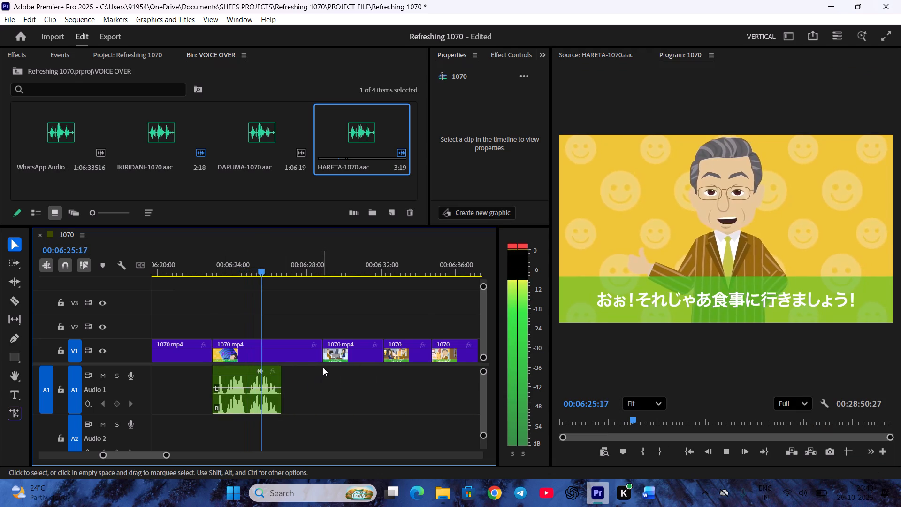
key("space")
Trim the end of Hareta's smiley-background clip to match the audio and close the gap behind it.
left_click_drag(321, 358, 283, 357)
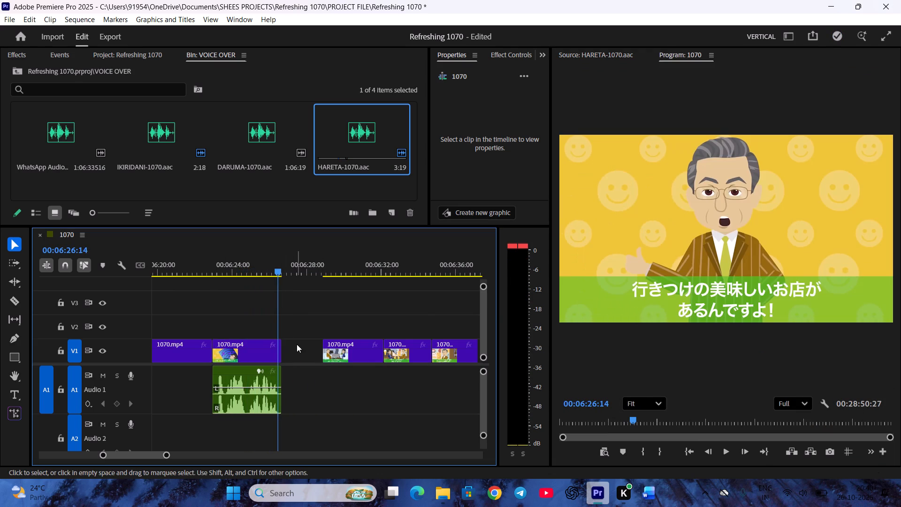
right_click(297, 344)
left_click(302, 349)
Review past Hiroshi's replies to Hareta's restaurant scene, park at 00:06:37:24, and save the project.
scroll(304, 352, "down", 5)
key("space")
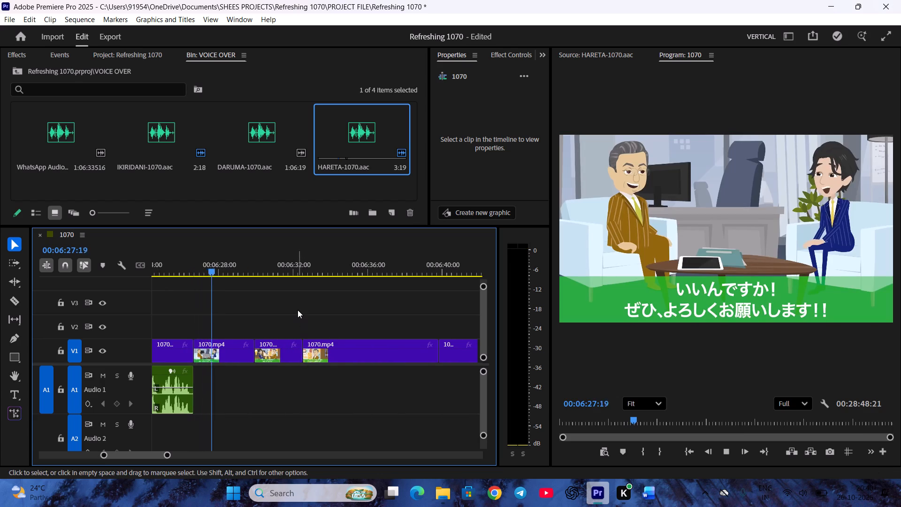
scroll(296, 310, "down", 2)
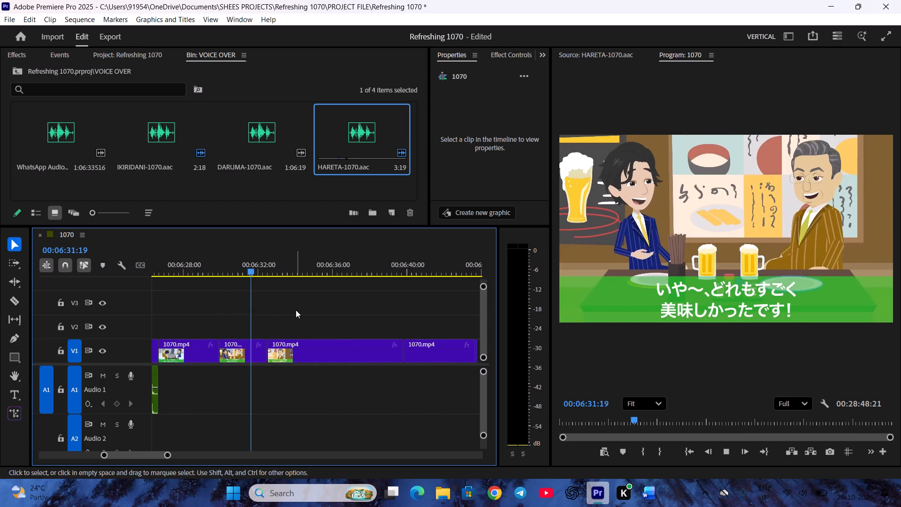
scroll(296, 310, "down", 2)
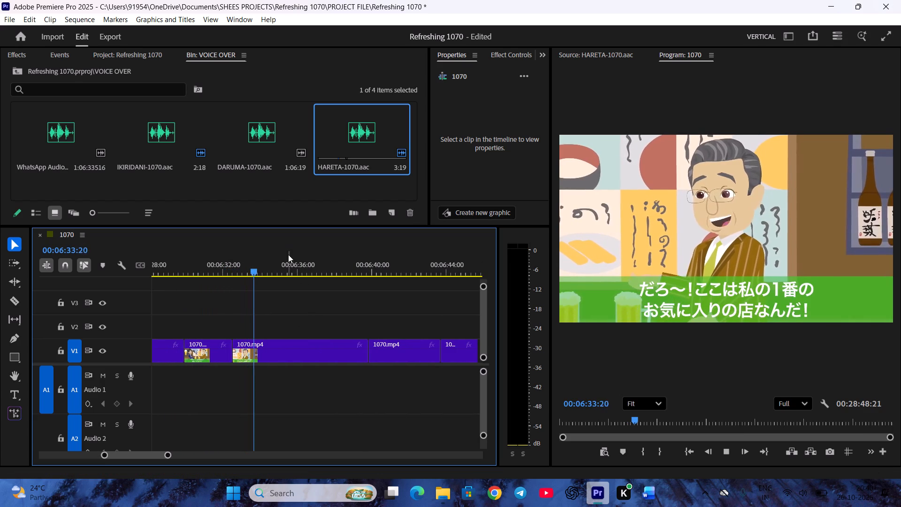
left_click_drag(283, 264, 333, 277)
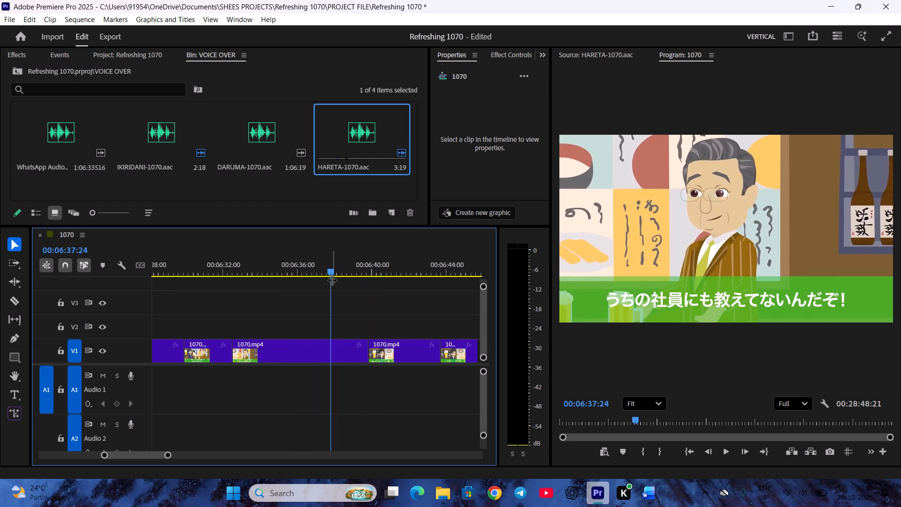
scroll(330, 284, "down", 2)
key("ctrl+s")
Mark Hareta's "Right~! This is my number-one favorite spot!" line in HARETA-1070.aac, ending at 00:01:11:15, checking its wording in the Word script.
double_click(360, 135)
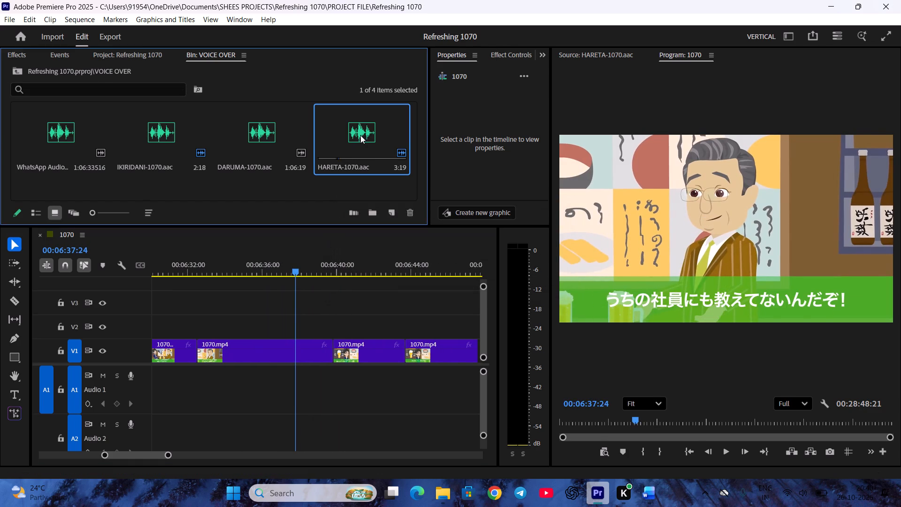
key("space")
key("space")
key("space")
key("space")
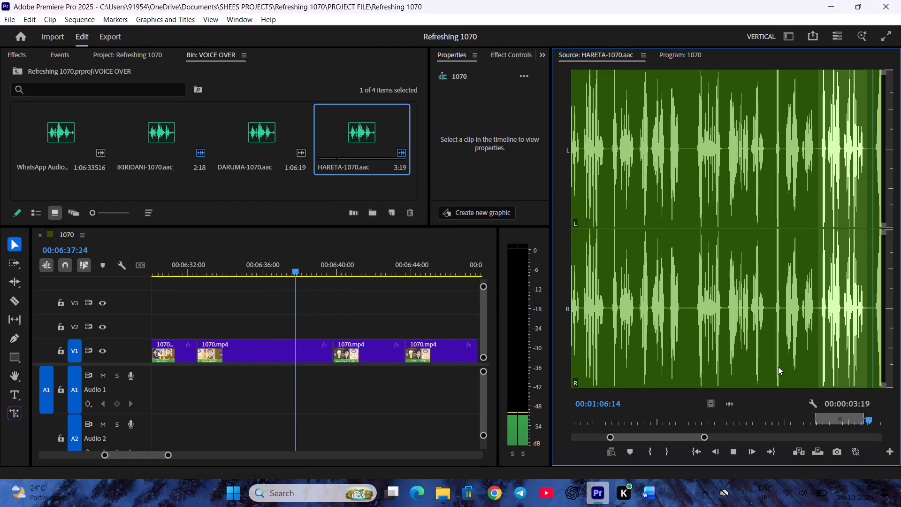
key("i")
key("space")
left_click(646, 496)
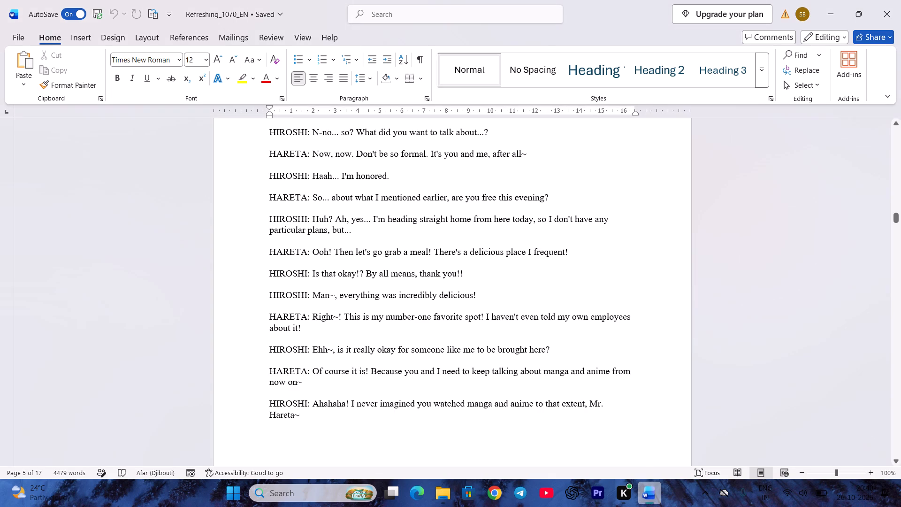
left_click(603, 496)
key("space")
scroll(744, 416, "up", 5)
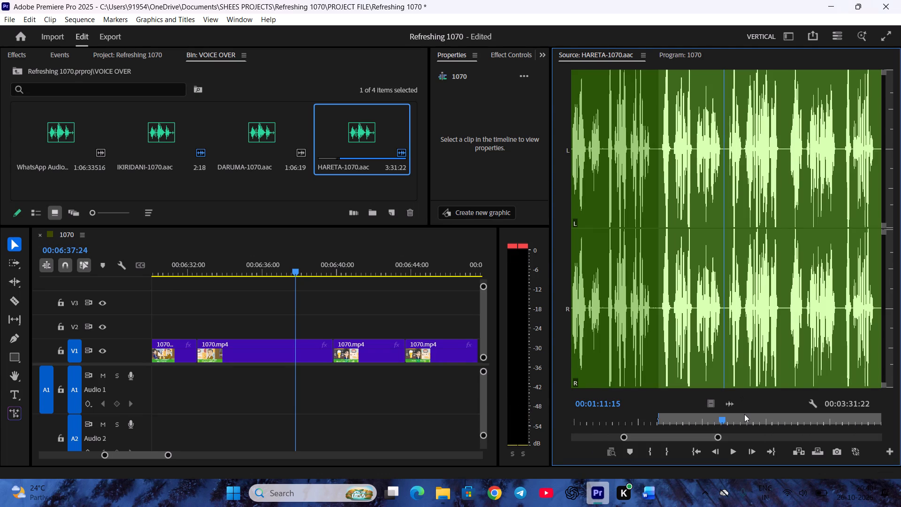
key("o")
Place the "number-one favorite spot" line on Audio 1, aligned with the start of Hareta's restaurant scene, and preview it.
left_click_drag(730, 405, 201, 385)
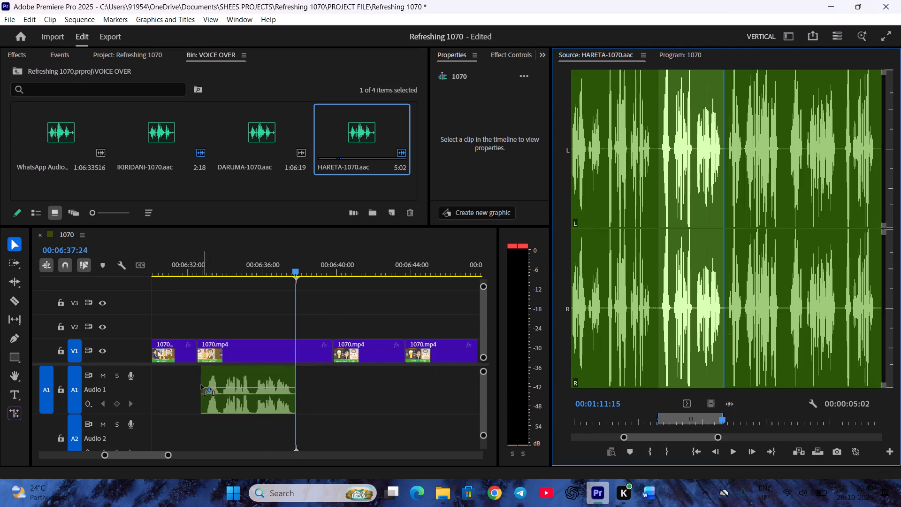
left_click_drag(201, 385, 200, 385)
left_click(243, 264)
left_click_drag(249, 403, 244, 403)
left_click(301, 448)
key("space")
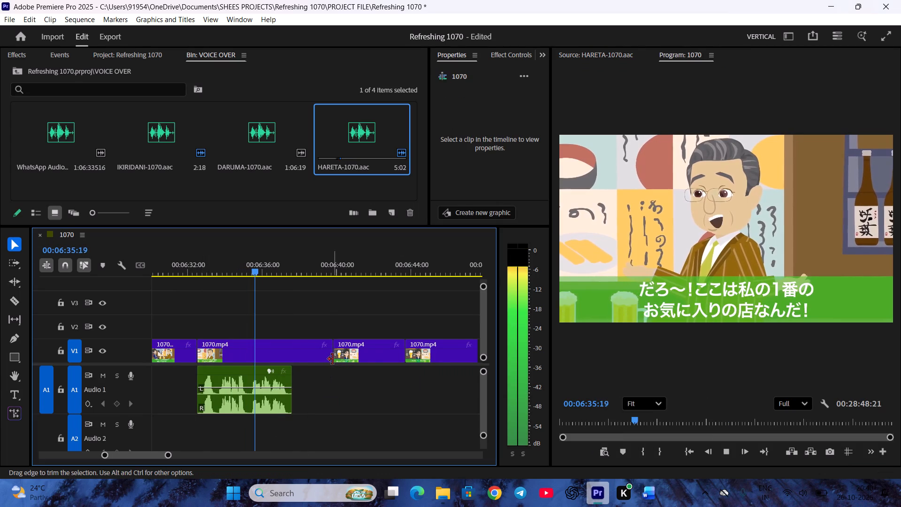
Trim the end of Hareta's restaurant clip to match the "number-one favorite spot" audio and close the gap behind it.
left_click_drag(333, 359, 295, 360)
key("space")
right_click(310, 345)
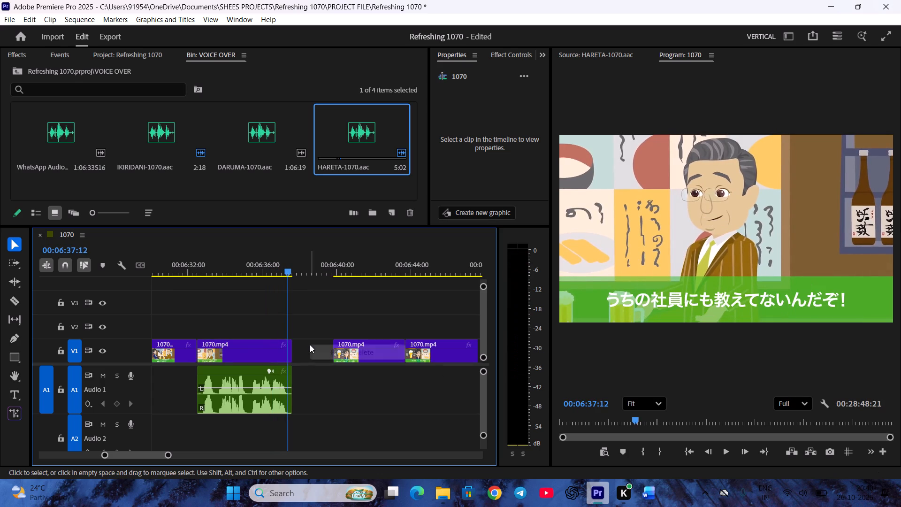
left_click(326, 351)
Scrub past Hiroshi's reply through Hareta's golden-background scene, park at 00:06:47:12, and save the project.
scroll(323, 363, "down", 5)
key("space")
scroll(316, 372, "down", 2)
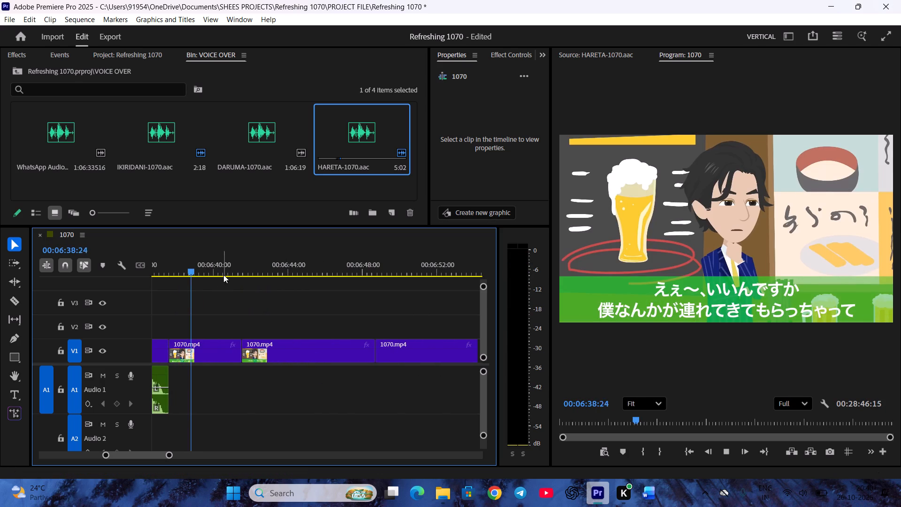
left_click_drag(208, 269, 264, 284)
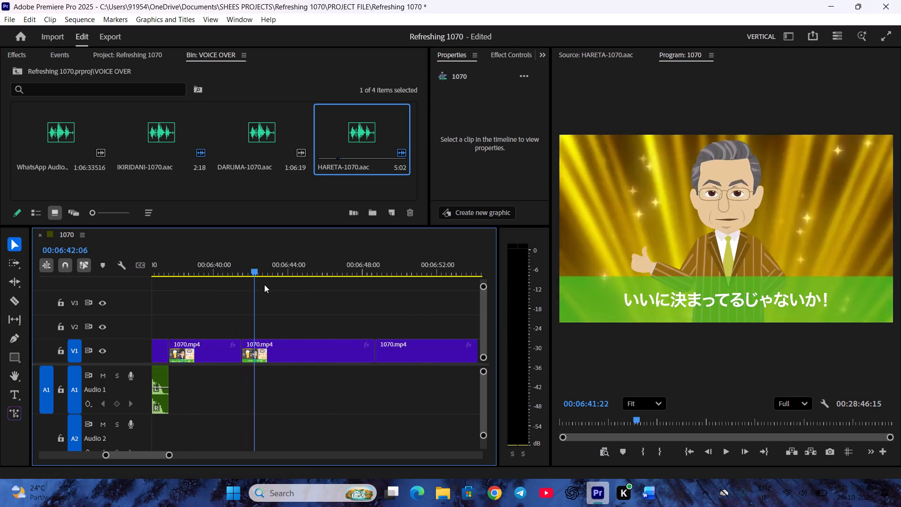
left_click_drag(264, 284, 352, 294)
key("ctrl+s")
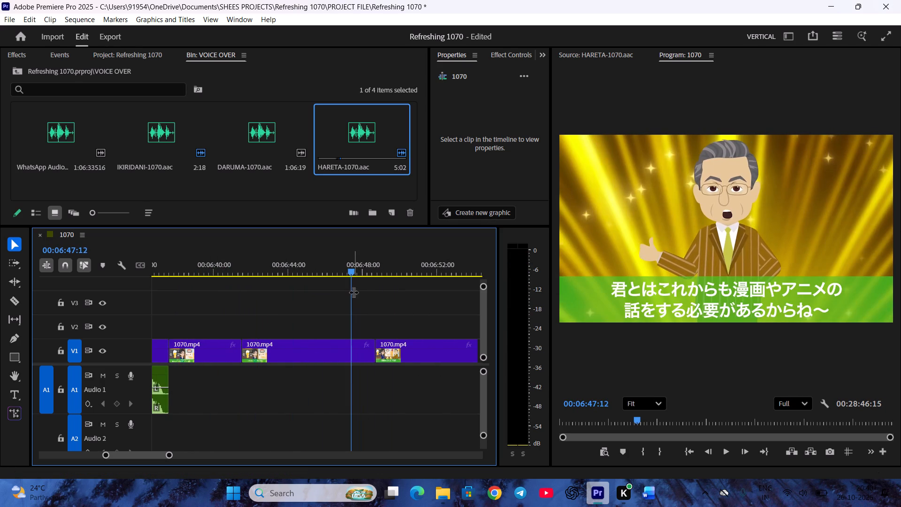
Mark Hareta's "Of course it is!" line in HARETA-1070.aac, ending at 00:01:16:02, checking its wording in the Word script.
double_click(374, 132)
key("space")
key("space")
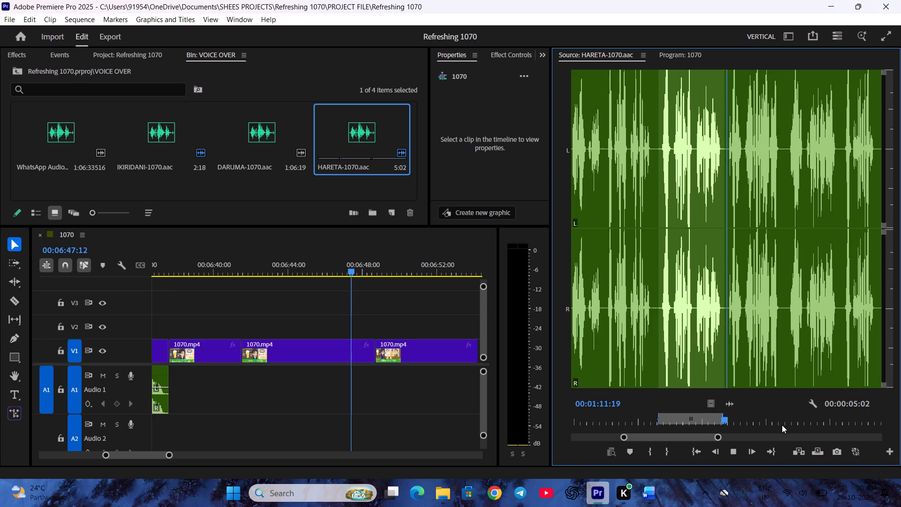
key("i")
key("space")
left_click(642, 500)
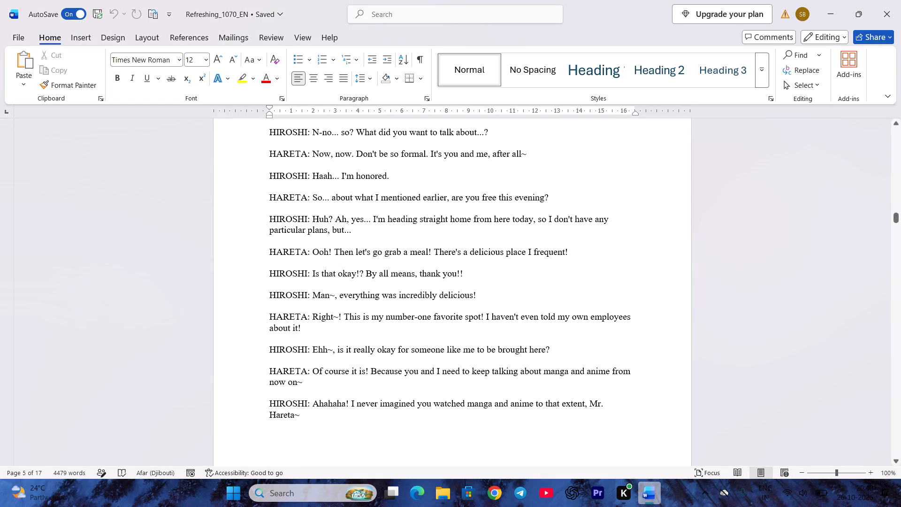
scroll(602, 379, "down", 3)
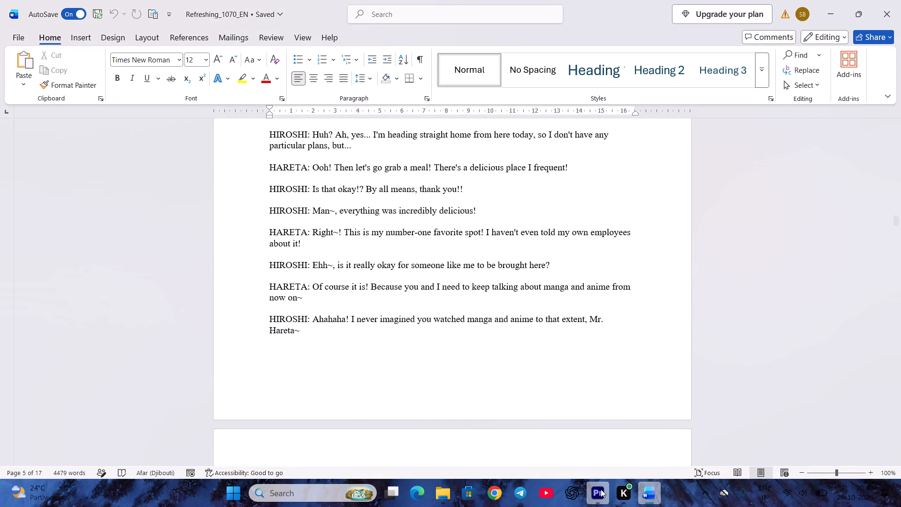
left_click(601, 489)
key("space")
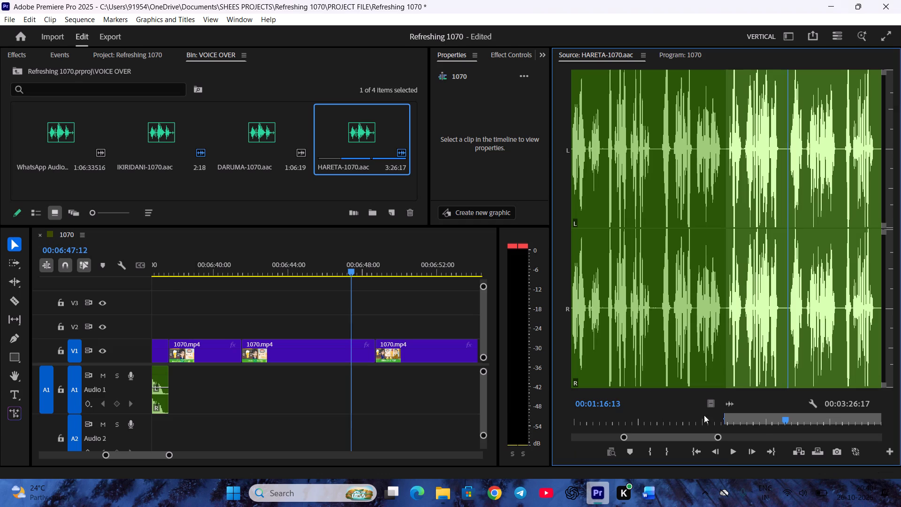
scroll(762, 428, "up", 12)
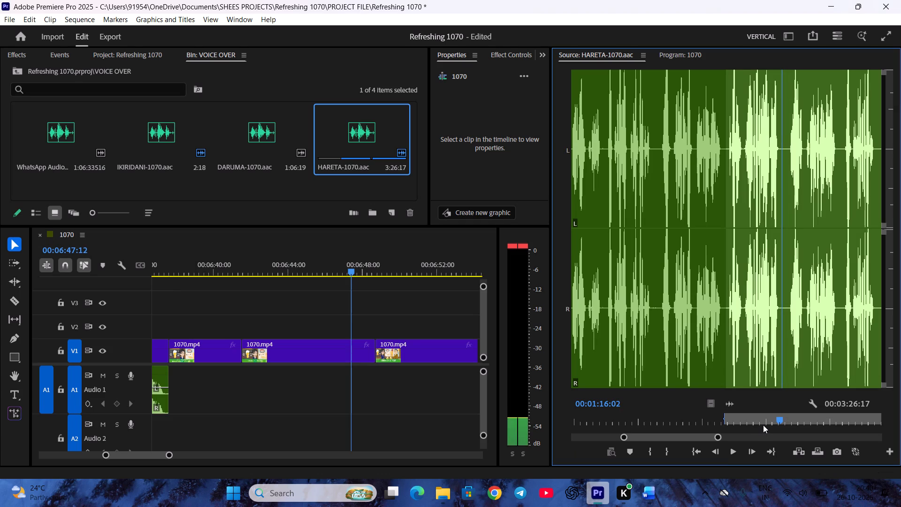
key("o")
Place the "Of course it is!" line on Audio 1, aligned with the start of Hareta's golden-background scene, and preview it.
left_click_drag(730, 399, 284, 372)
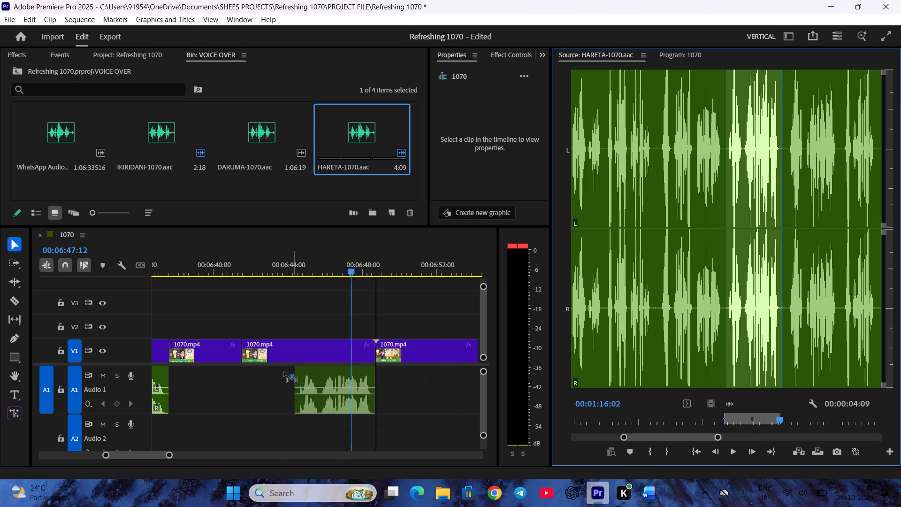
left_click_drag(284, 372, 245, 371)
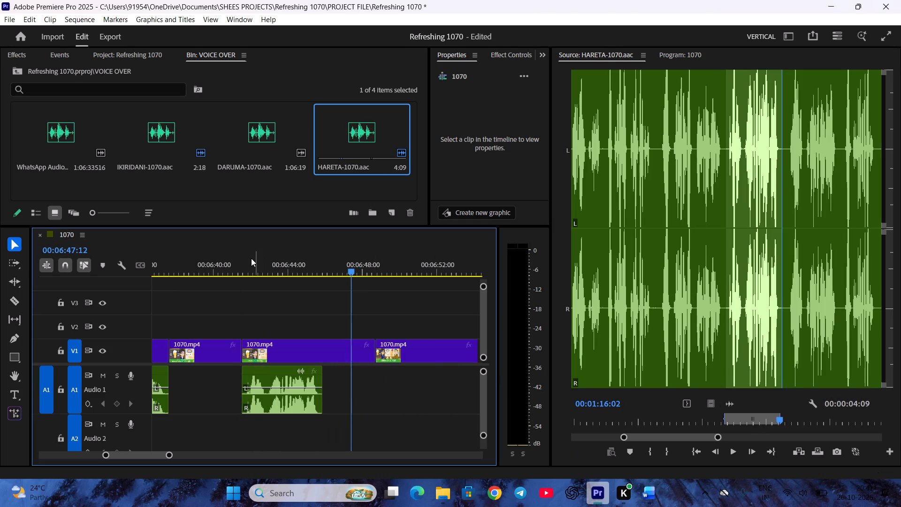
left_click(251, 259)
key("space")
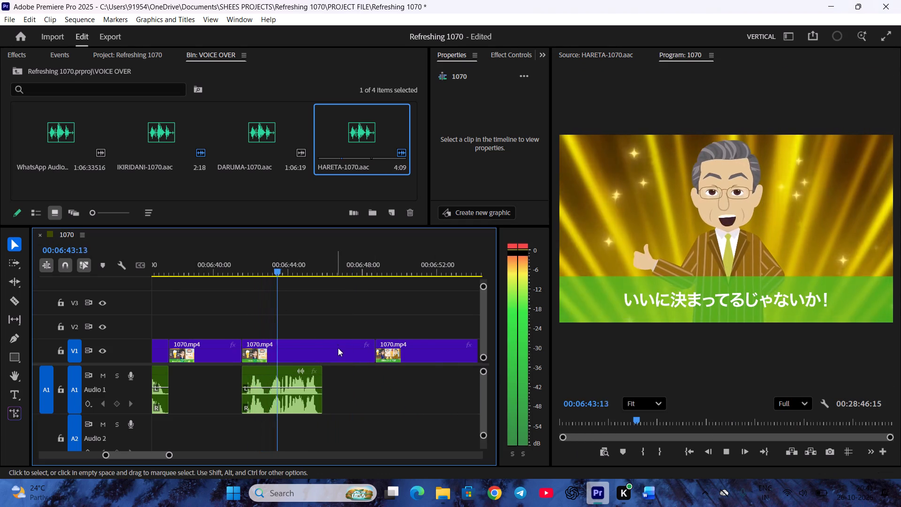
Trim the end of Hareta's golden-background clip to match the "Of course it is!" audio and close the gap behind it.
left_click_drag(371, 357, 351, 358)
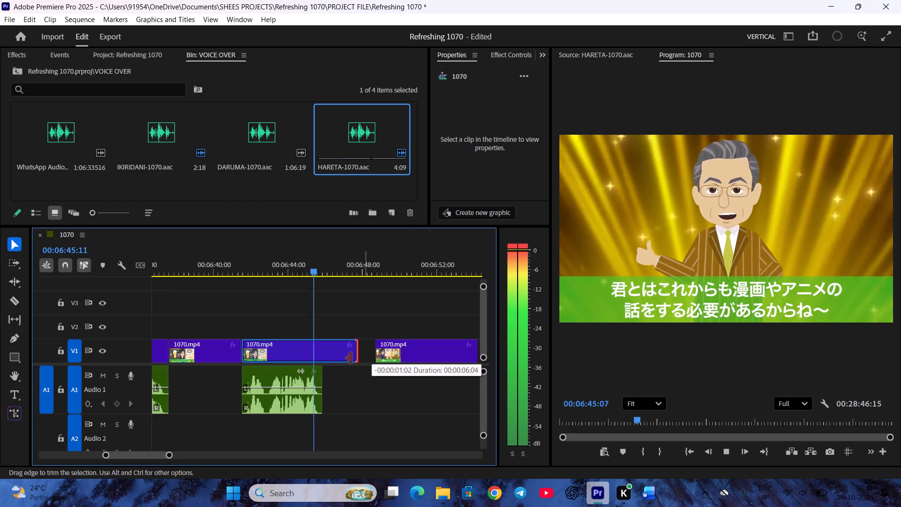
left_click_drag(351, 358, 321, 360)
key("space")
right_click(329, 346)
left_click(344, 352)
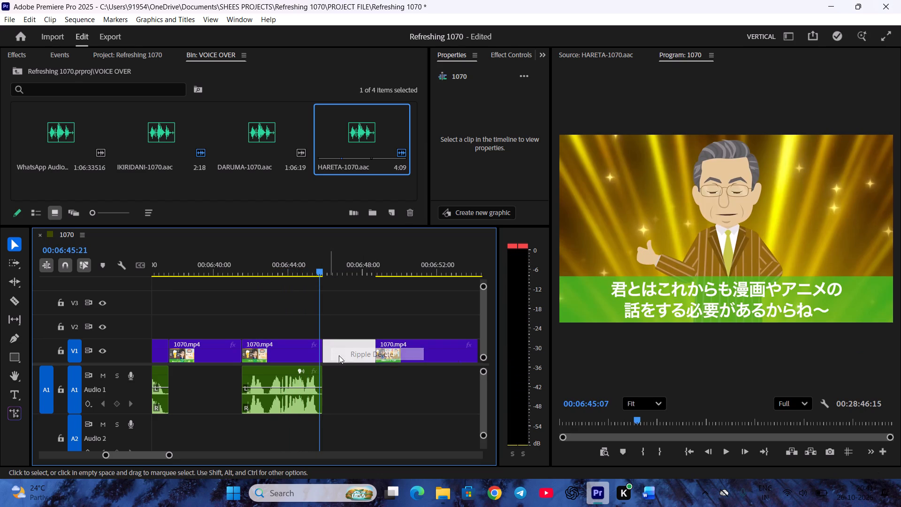
Scrub through Hiroshi's reply about manga and anime to 00:06:52:13 and save the project.
scroll(337, 361, "down", 8)
key("space")
left_click_drag(233, 257, 262, 275)
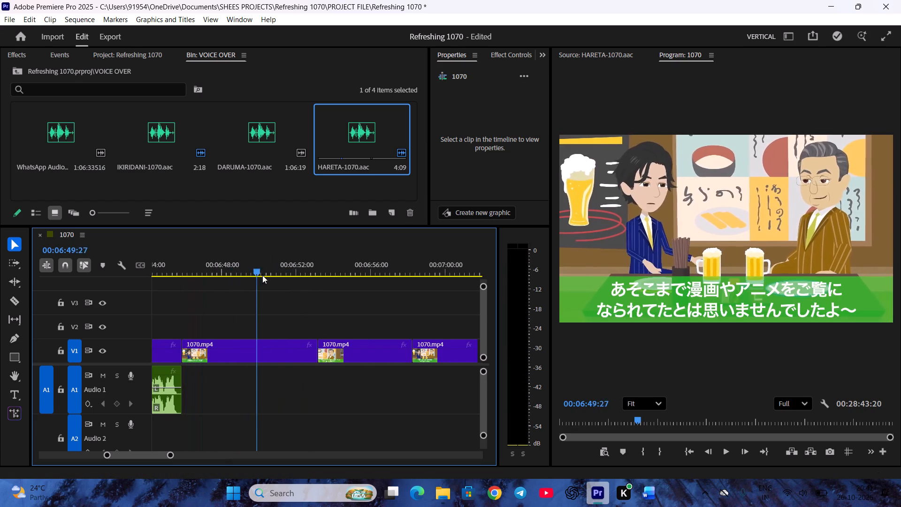
left_click_drag(262, 275, 306, 294)
key("ctrl+s")
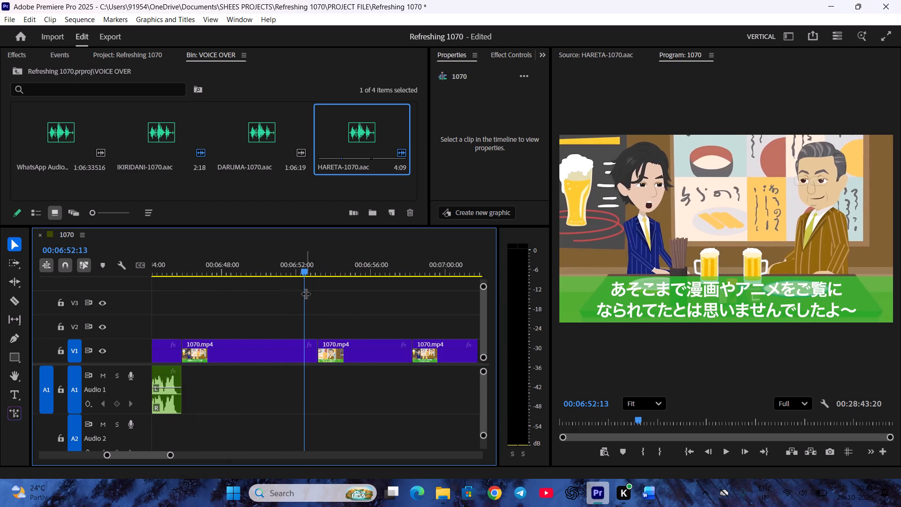
Preview Hareta's next scenes, through the "thank you" shot at 00:07:01:09, and save the project.
scroll(324, 316, "down", 4)
key("space")
scroll(324, 319, "down", 2)
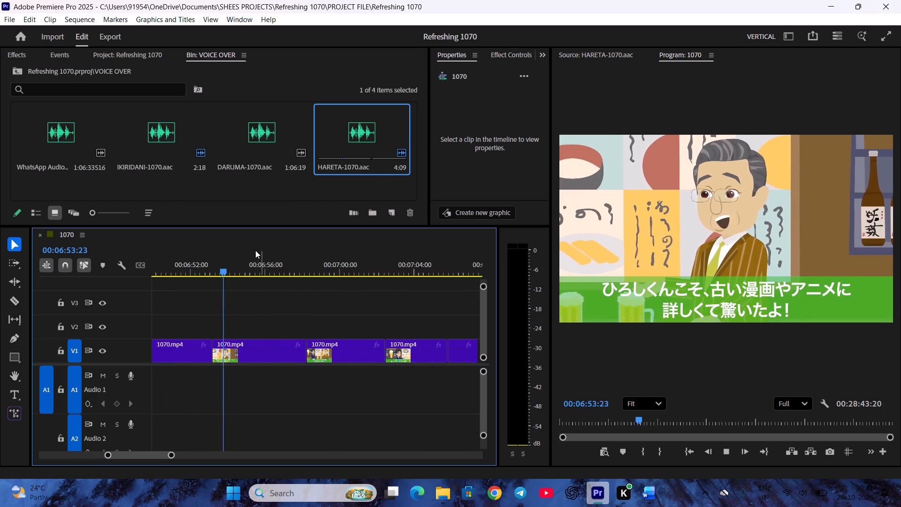
left_click_drag(252, 262, 285, 284)
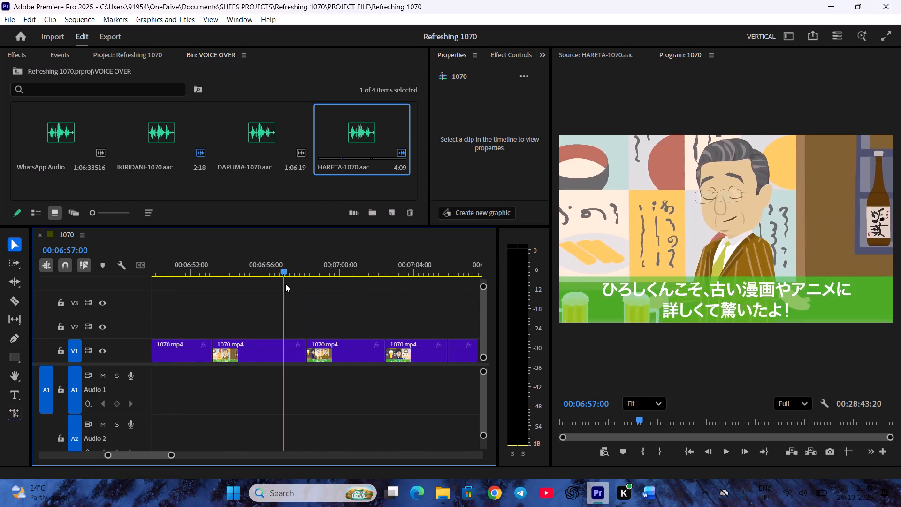
left_click_drag(285, 284, 365, 299)
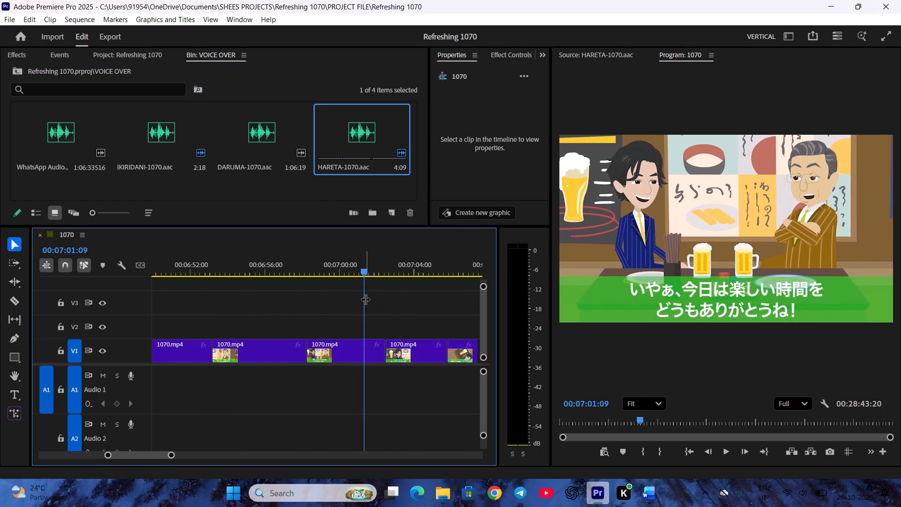
key("ctrl+s")
Mark Hareta's "You're the one, Hiroshi" through "fun time today!" line in HARETA-1070.aac, ending at 00:01:23:11, checking the Word script.
double_click(368, 144)
key("space")
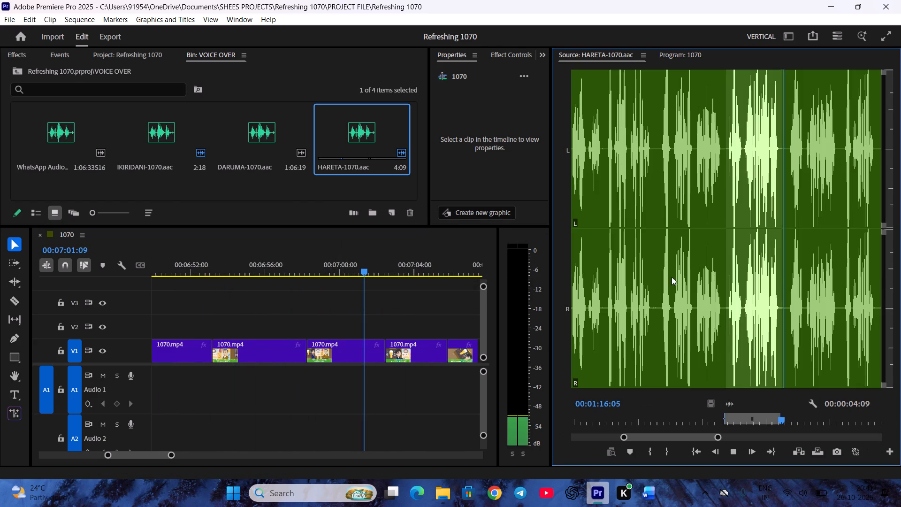
key("space")
key("i")
key("space")
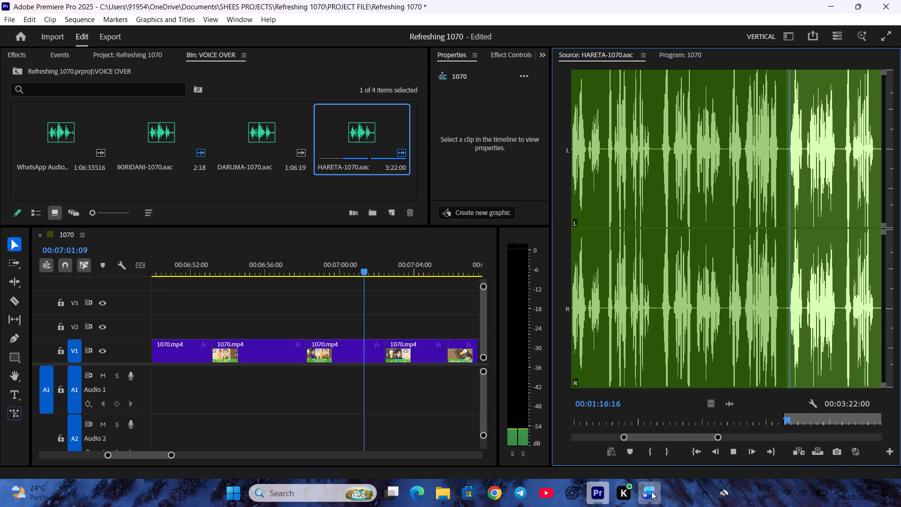
left_click(651, 492)
scroll(496, 286, "down", 9)
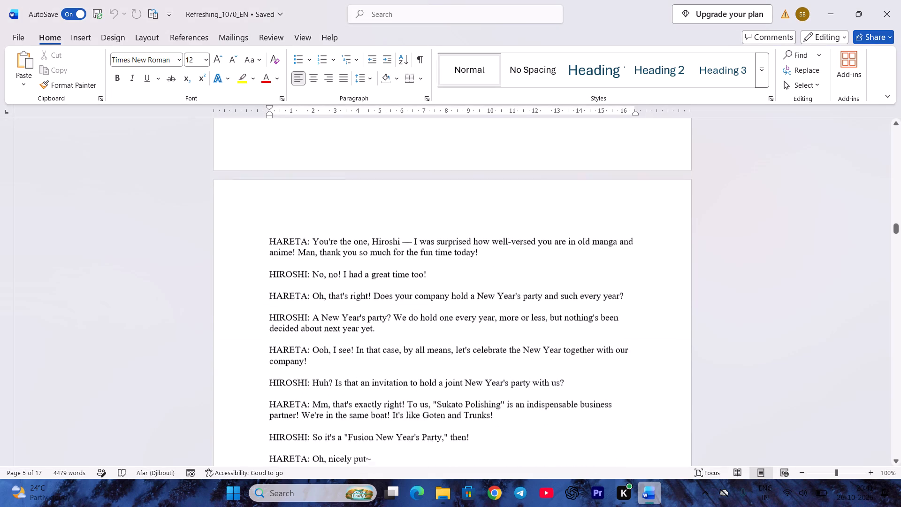
scroll(494, 303, "down", 2)
left_click(496, 324)
scroll(497, 324, "down", 1)
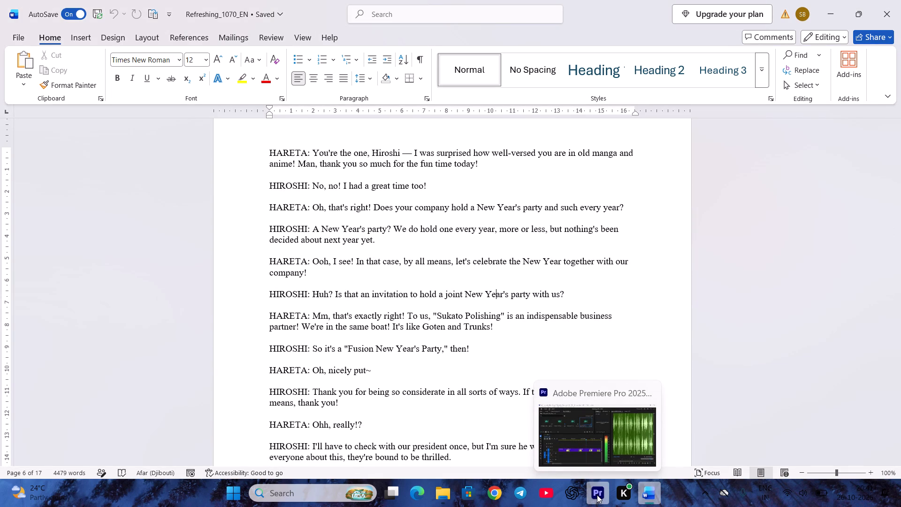
left_click(597, 495)
key("space")
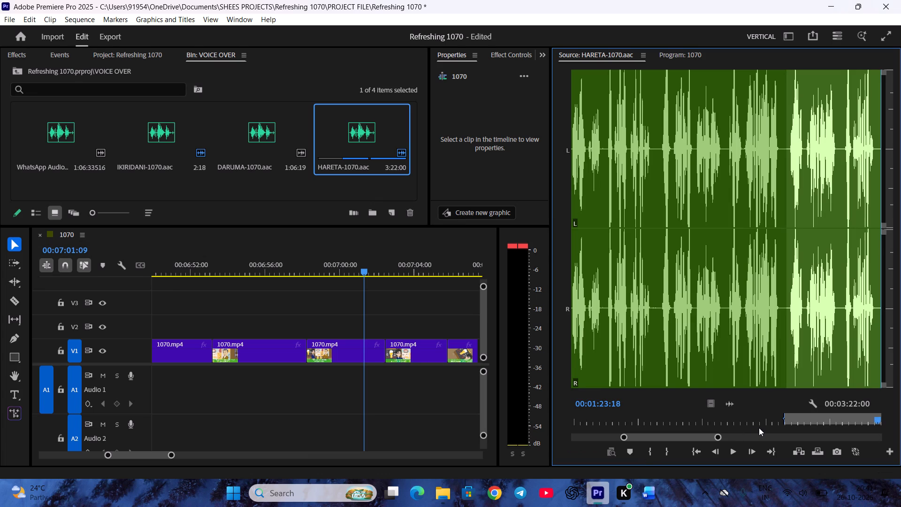
scroll(759, 428, "up", 8)
key("o")
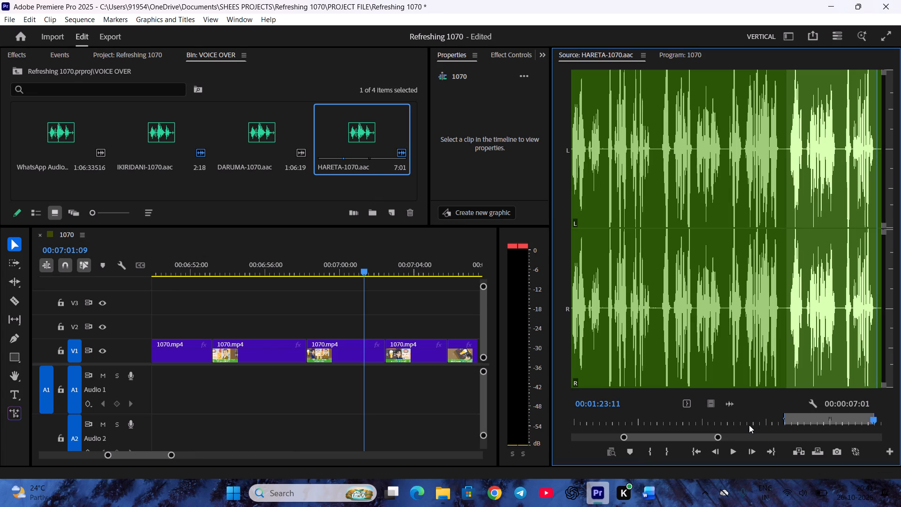
Place the marked "You're the one, Hiroshi" audio on Audio 1 at the start of Hareta's close-up scene and preview it.
left_click_drag(733, 401, 217, 374)
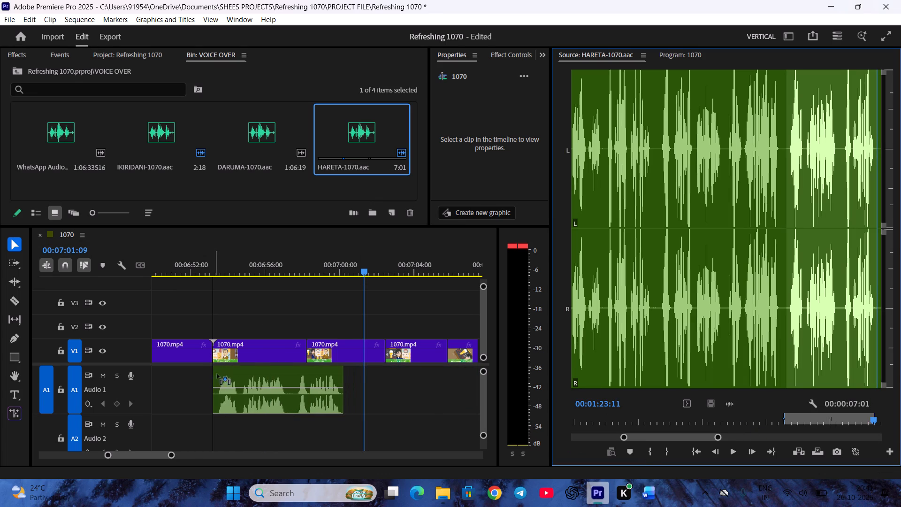
left_click_drag(217, 374, 214, 378)
left_click(262, 267)
key("space")
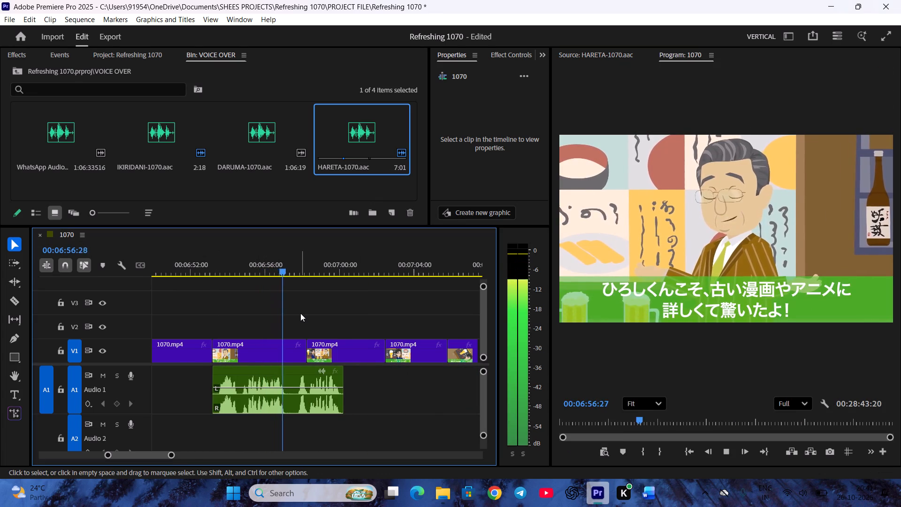
key("space")
key("space")
key("space")
key("space")
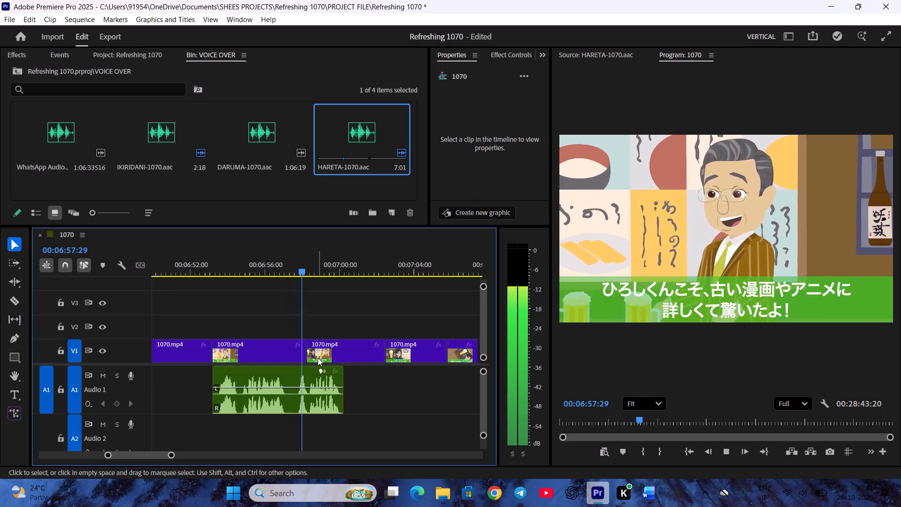
Move the two-person "thank you" clip earlier on V1 to start at 00:06:57:12, over Hareta's close-up, and play it back.
left_click(318, 358)
key("space")
left_click_drag(293, 268, 293, 272)
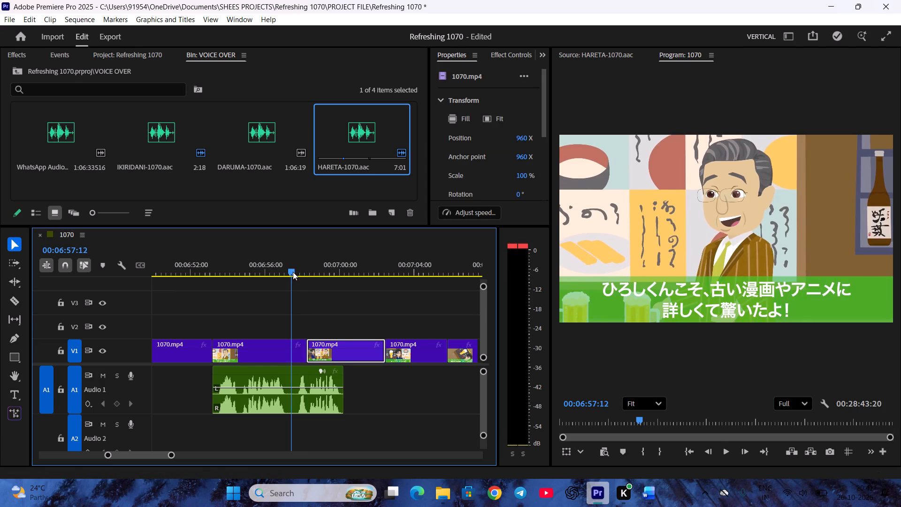
left_click_drag(293, 272, 293, 272)
left_click_drag(333, 348, 318, 350)
key("space")
left_click(329, 312)
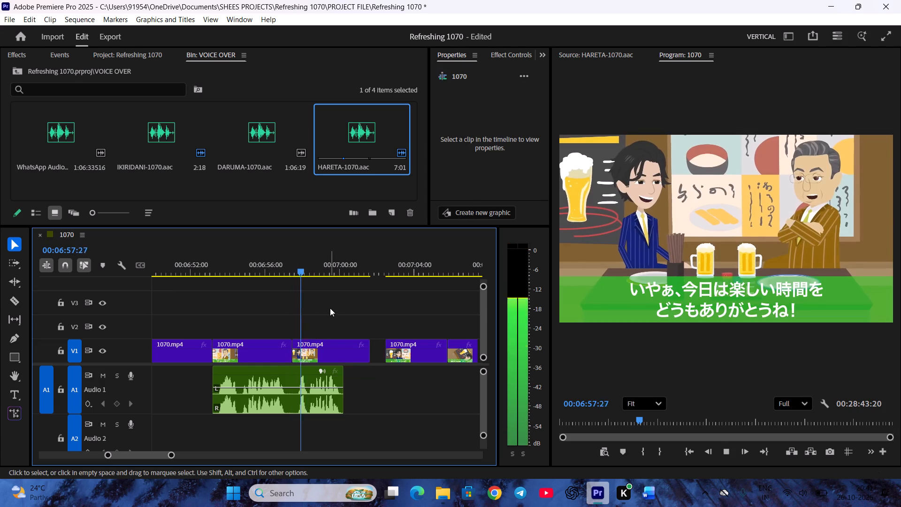
Trim the end of the two-person "thank you" clip to match the audio's end and close the gap behind it.
key("space")
left_click_drag(368, 352, 340, 352)
right_click(352, 348)
left_click(367, 354)
Split the V1 clip at 00:07:09:15, where Hareta's question subtitle changes to Hiroshi's New Year's party reply, and save the project.
scroll(348, 360, "down", 7)
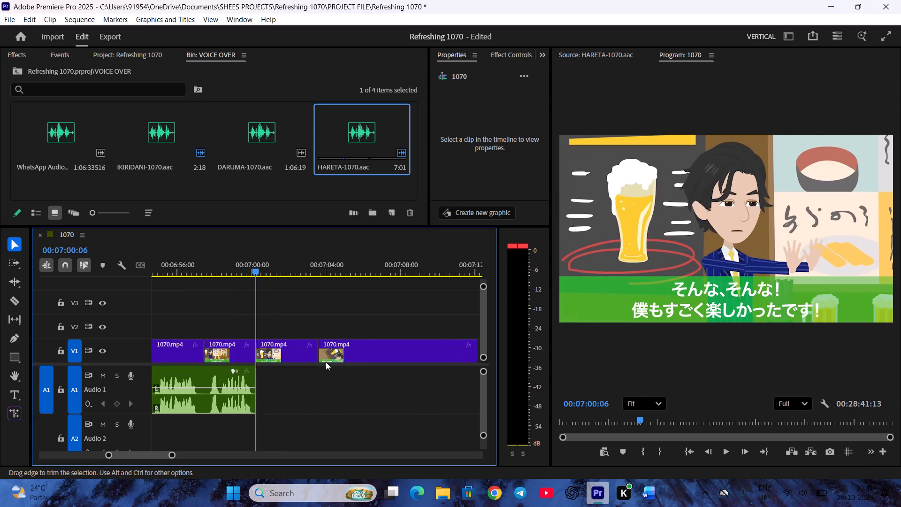
scroll(326, 362, "down", 2)
key("space")
scroll(315, 360, "down", 2)
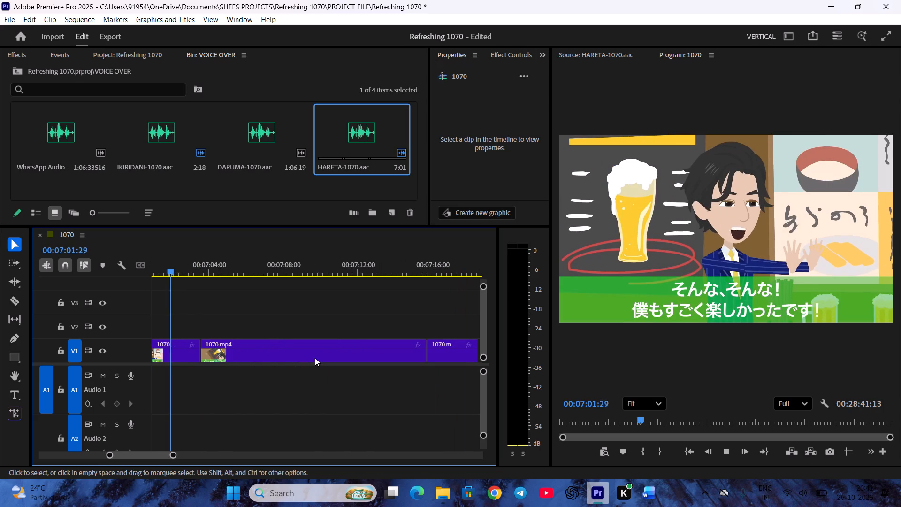
scroll(315, 358, "down", 1)
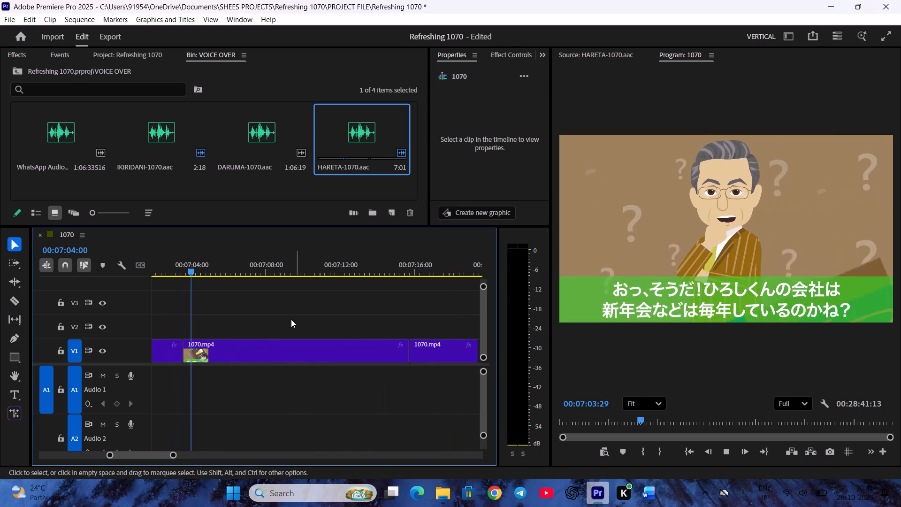
scroll(290, 319, "down", 1)
left_click_drag(223, 265, 336, 281)
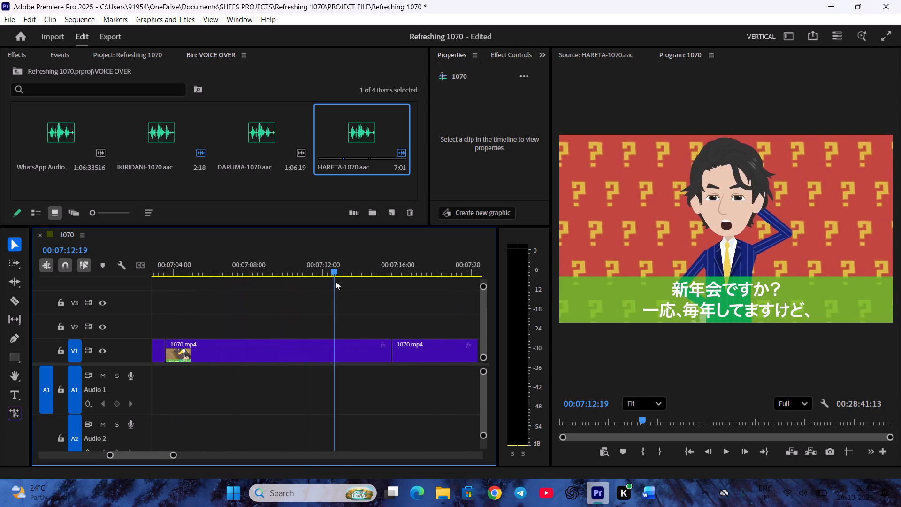
left_click_drag(336, 281, 276, 278)
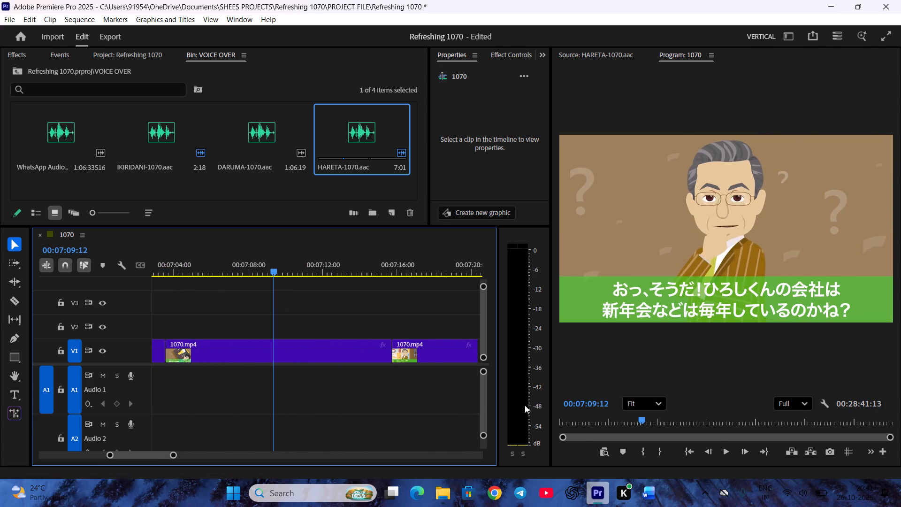
scroll(585, 420, "down", 5)
scroll(585, 419, "up", 2)
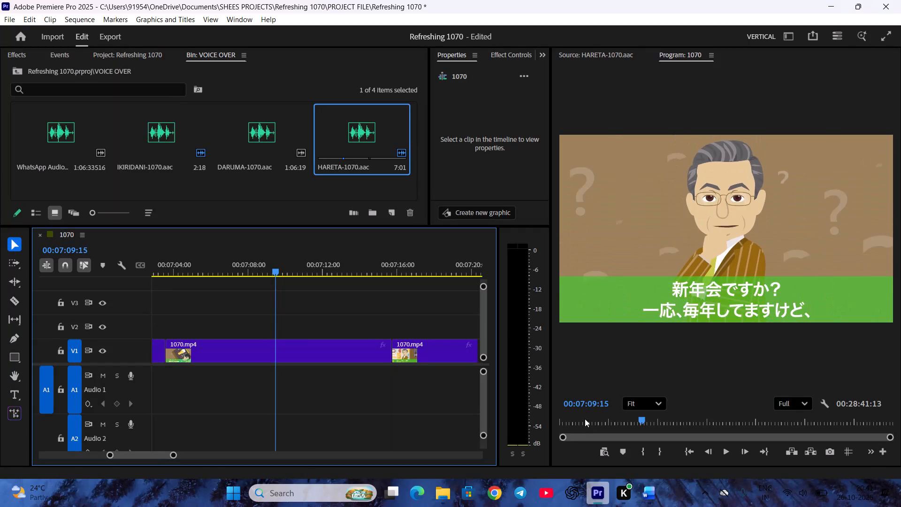
key("c")
left_click(263, 270)
key("ctrl+s")
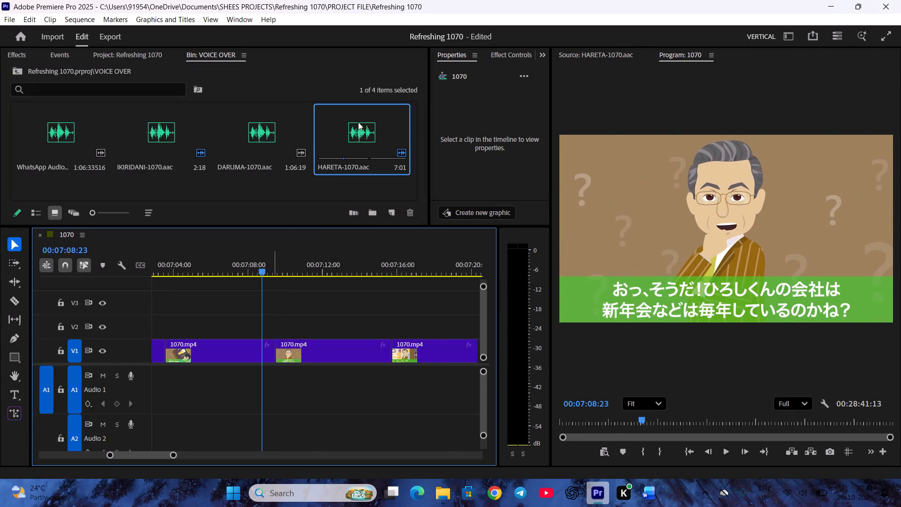
Mark Hareta's "Oh, that's right! Does your company hold a New Year's party" line from 00:01:23:20 to 00:01:28:01, checking the Word script.
double_click(359, 116)
key("space")
key("space")
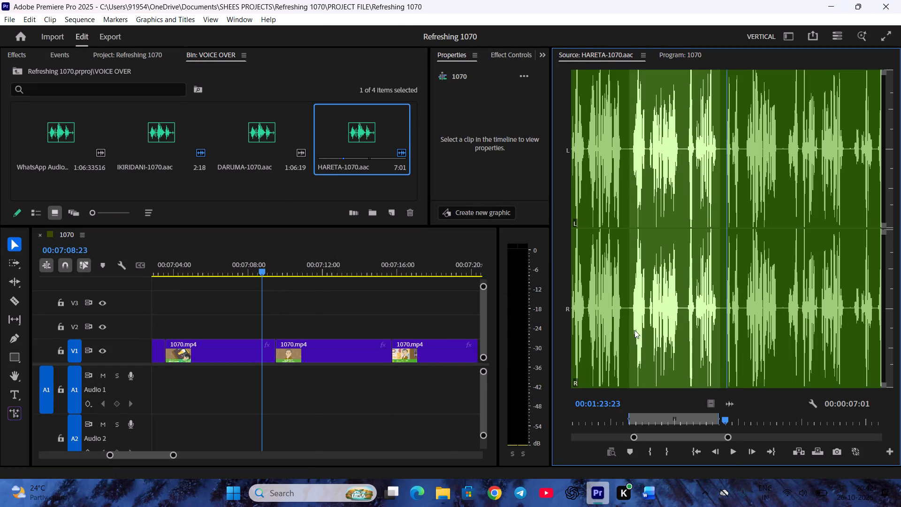
scroll(744, 411, "up", 4)
key("i")
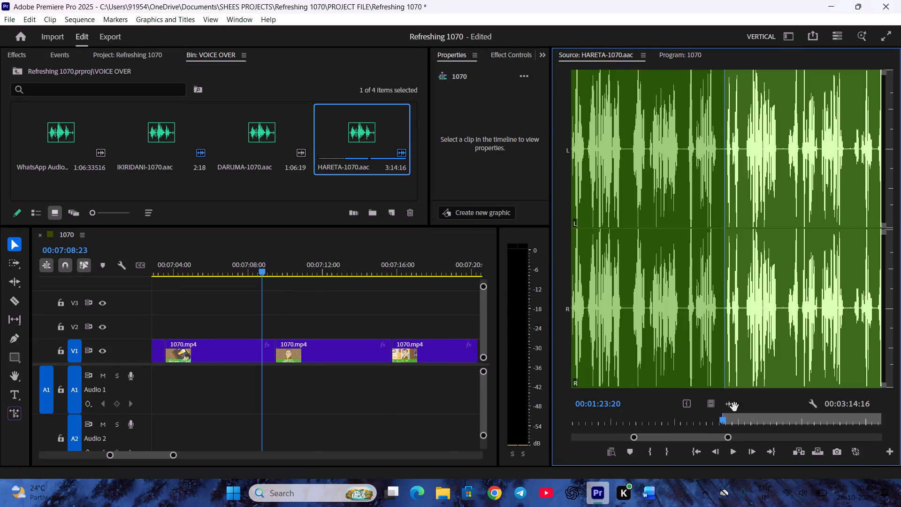
key("space")
left_click(649, 489)
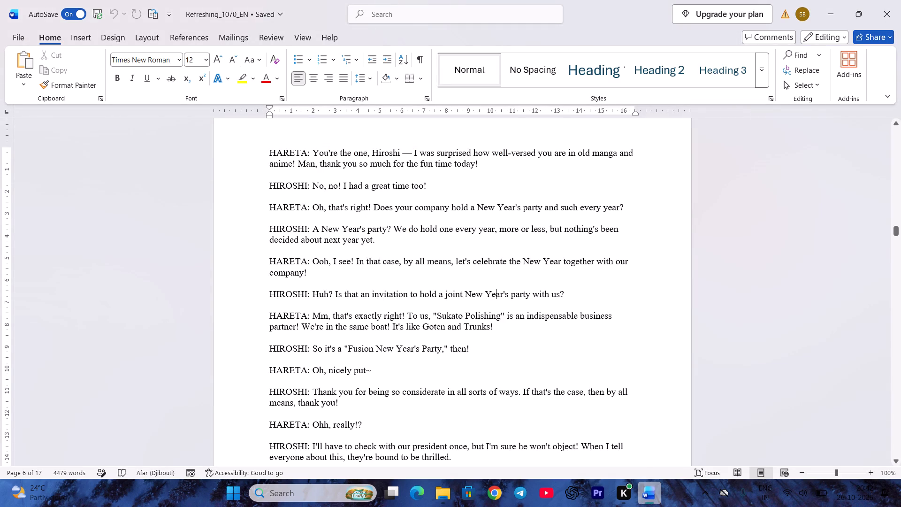
left_click(598, 494)
key("space")
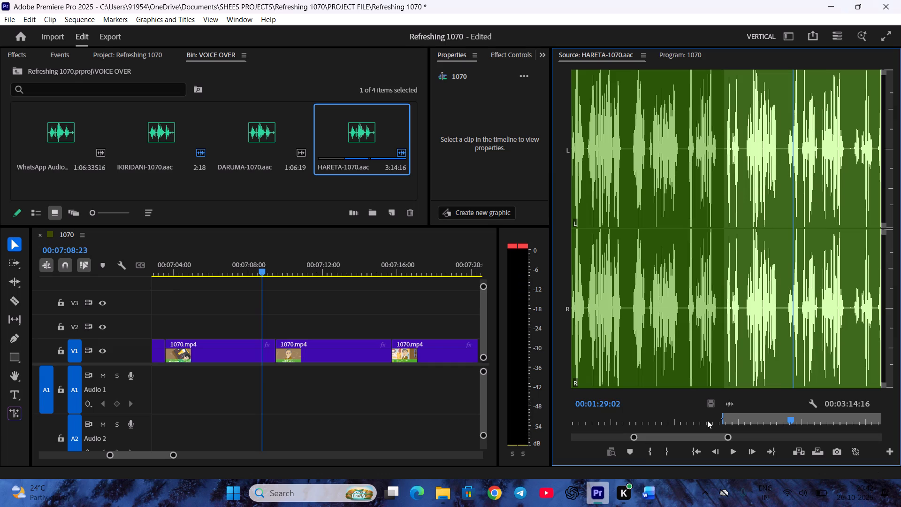
left_click(764, 413)
key("space")
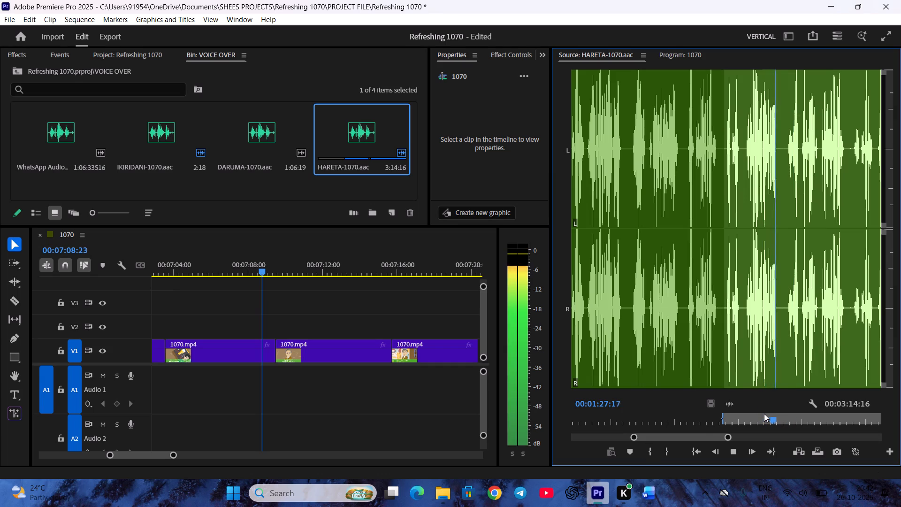
key("space")
scroll(764, 414, "up", 2)
key("o")
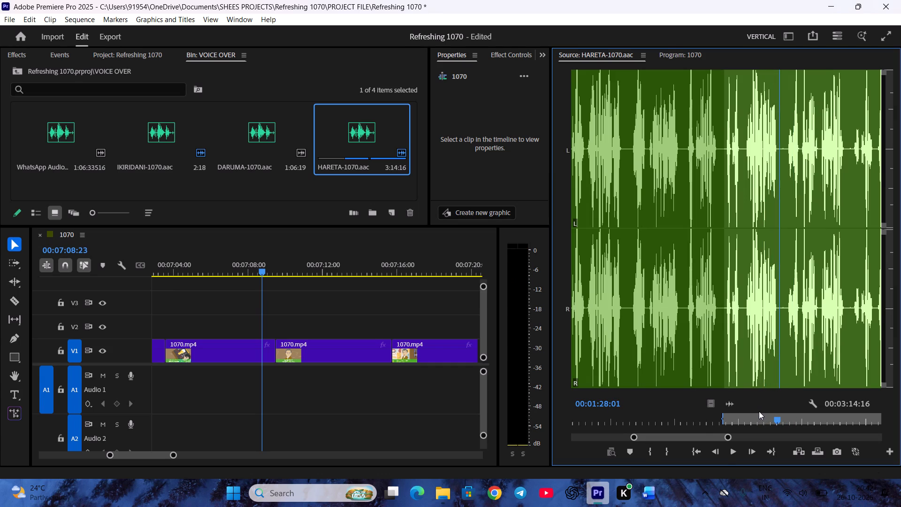
Place the "Oh, that's right!" line on Audio 1 at the start of Hareta's question-mark scene, save, and preview it against the script.
left_click_drag(728, 403, 171, 376)
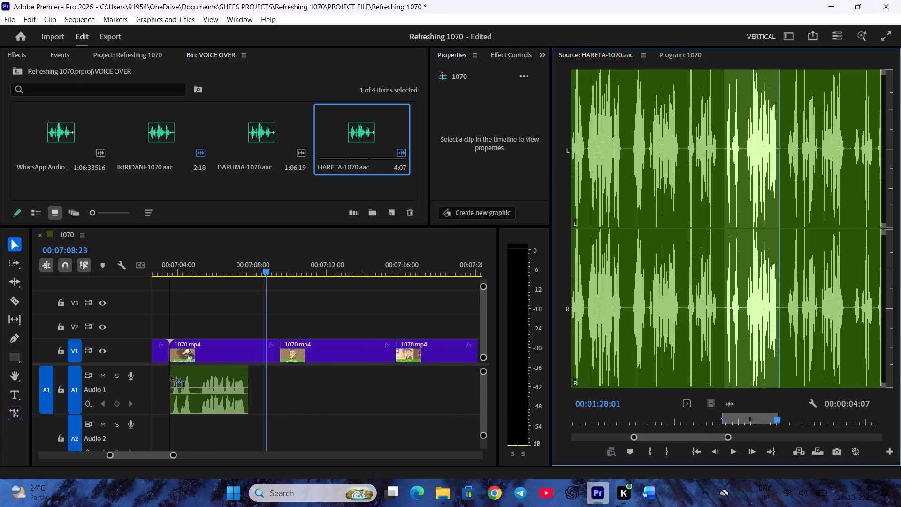
left_click_drag(171, 376, 176, 376)
left_click_drag(209, 400, 214, 399)
left_click(227, 427)
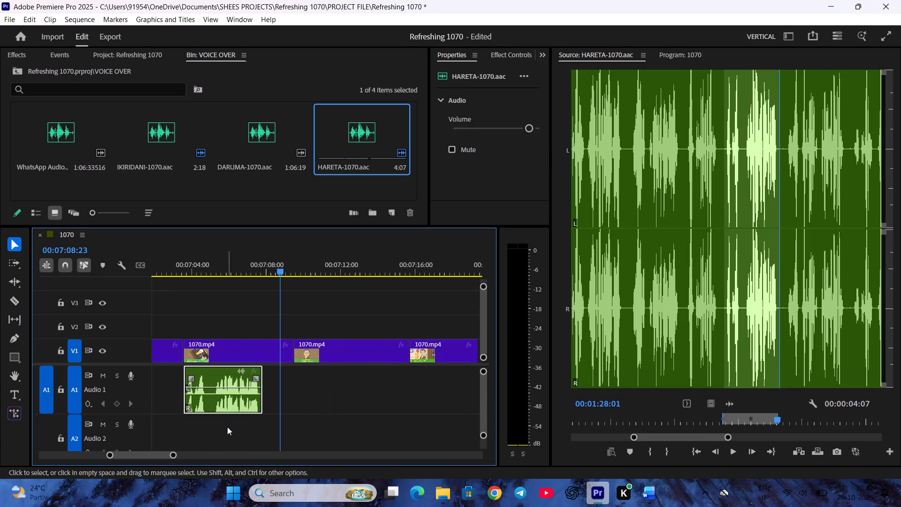
left_click(227, 252)
key("ctrl+s")
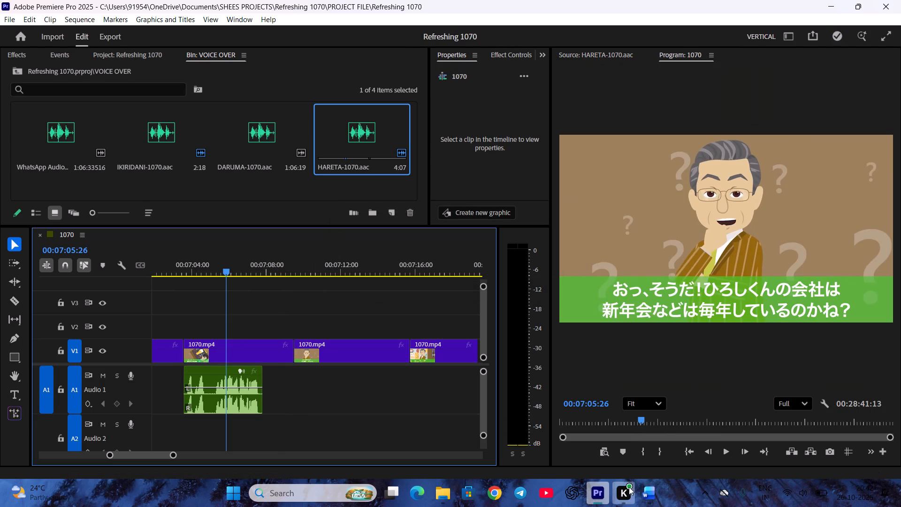
left_click(642, 495)
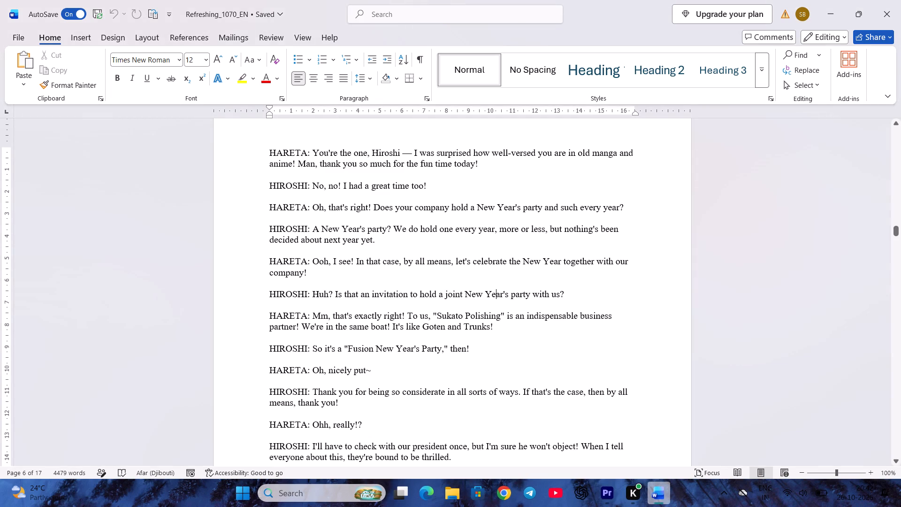
left_click(611, 491)
key("space")
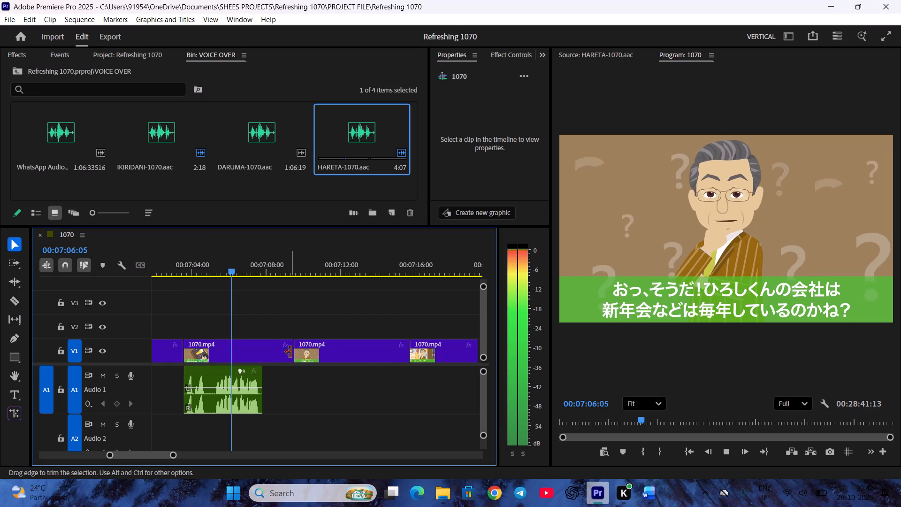
Trim the end of Hareta's question-mark clip to match the "Oh, that's right!" audio and close the gap behind it.
left_click_drag(290, 352, 263, 350)
key("space")
right_click(275, 347)
left_click(295, 353)
Play ahead past Hiroshi's New Year's party reply to Hareta's joint-celebration scene at 00:07:19:00, and save the project.
scroll(294, 355, "down", 4)
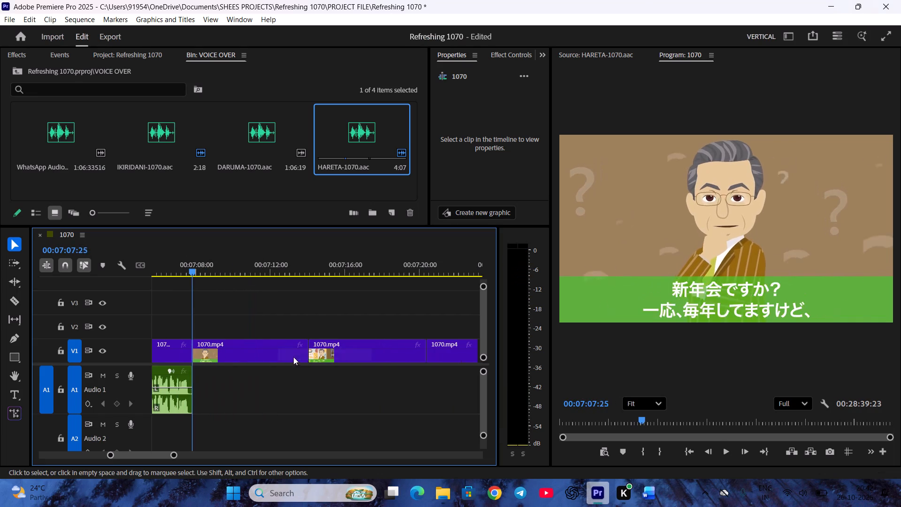
key("space")
left_click_drag(231, 257, 280, 272)
key("space")
scroll(293, 286, "down", 5)
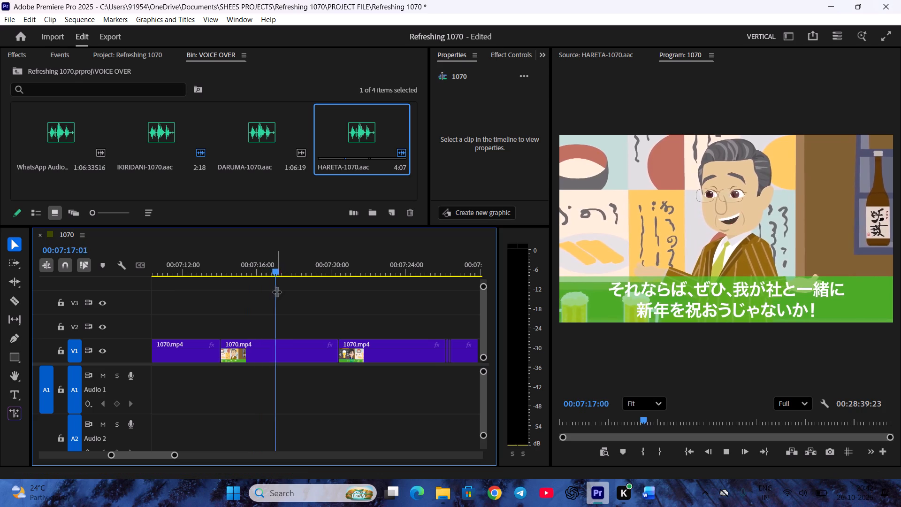
scroll(303, 280, "down", 2)
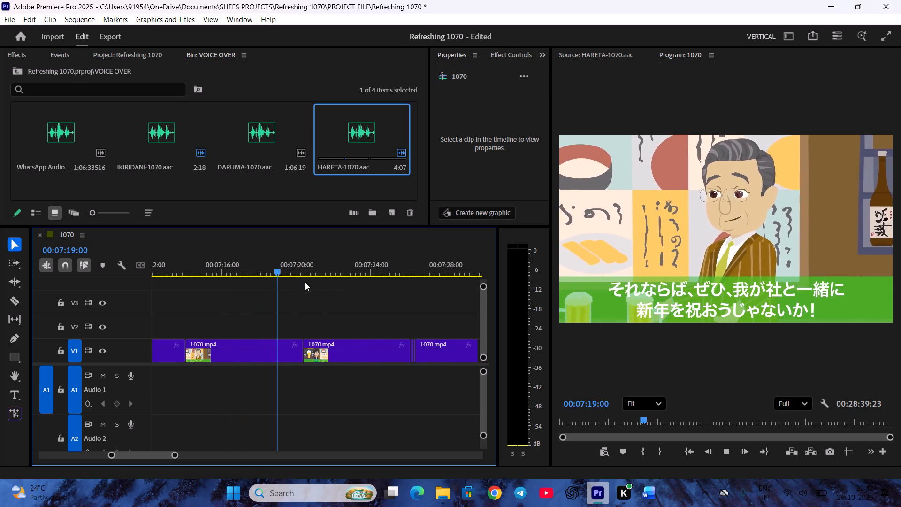
scroll(334, 285, "up", 3)
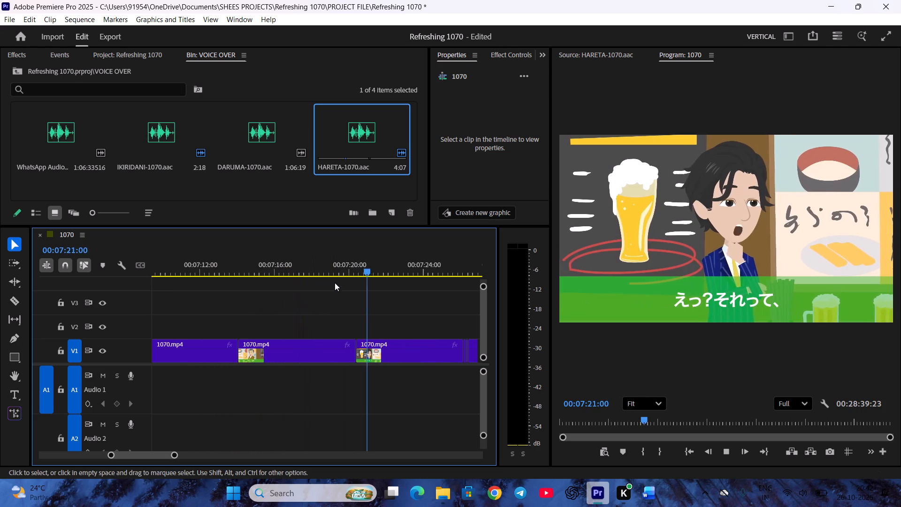
left_click(332, 270)
key("ctrl+s")
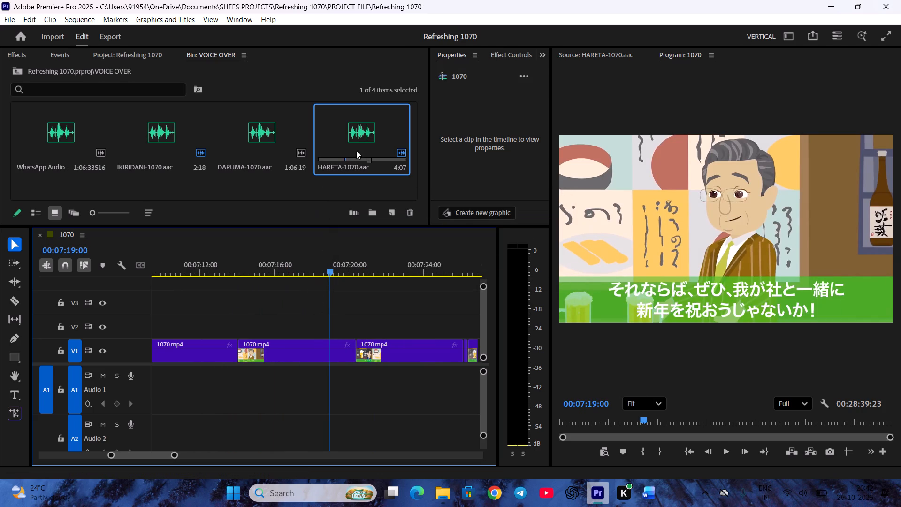
Mark Hareta's "Ooh, I see! In that case, by all means" line from 00:01:28:12 to 00:01:33:07, checking the Word script.
double_click(353, 138)
key("space")
key("space")
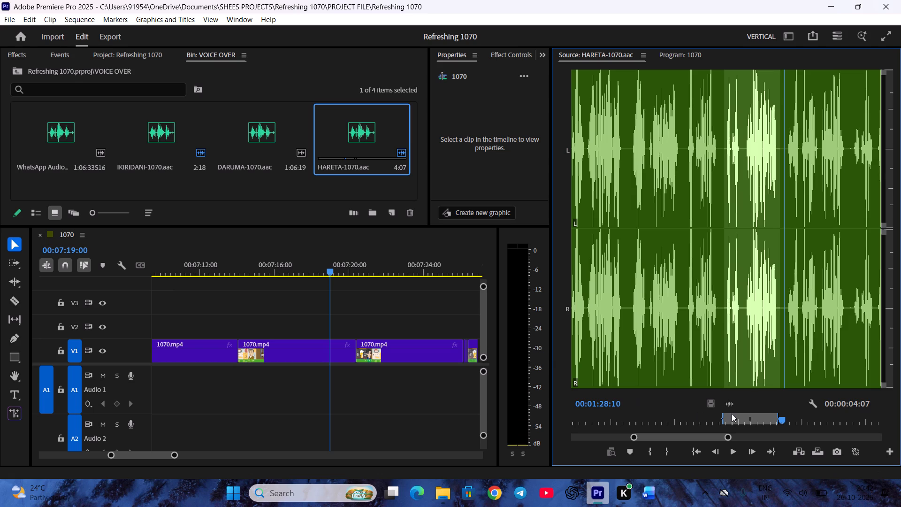
scroll(732, 415, "down", 2)
key("i")
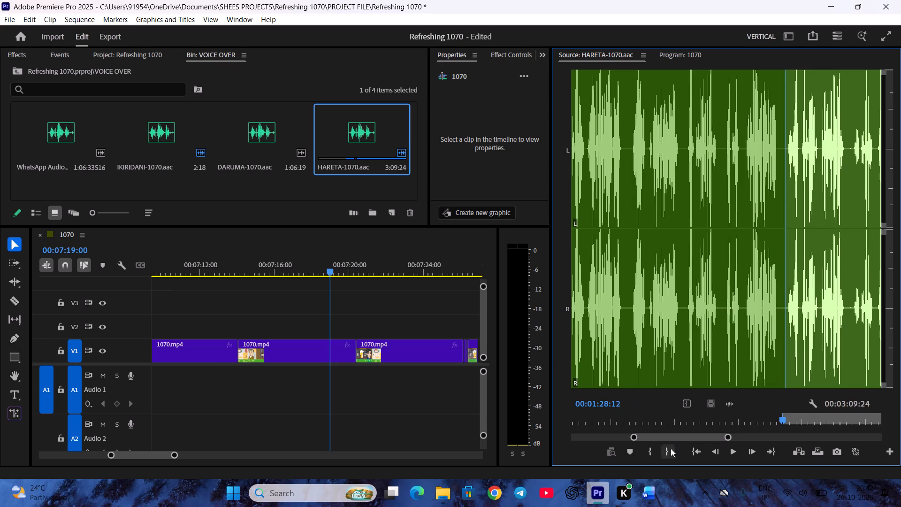
key("space")
left_click(652, 494)
scroll(592, 395, "down", 3)
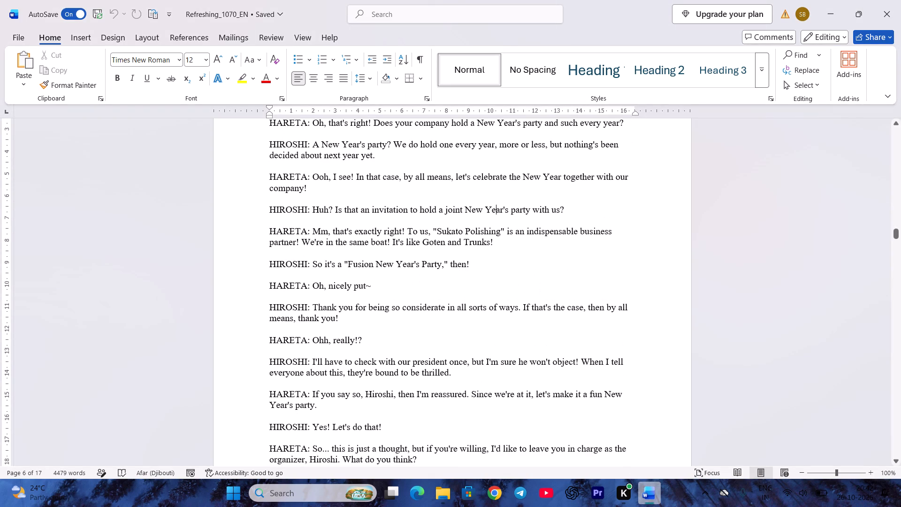
left_click(602, 492)
key("space")
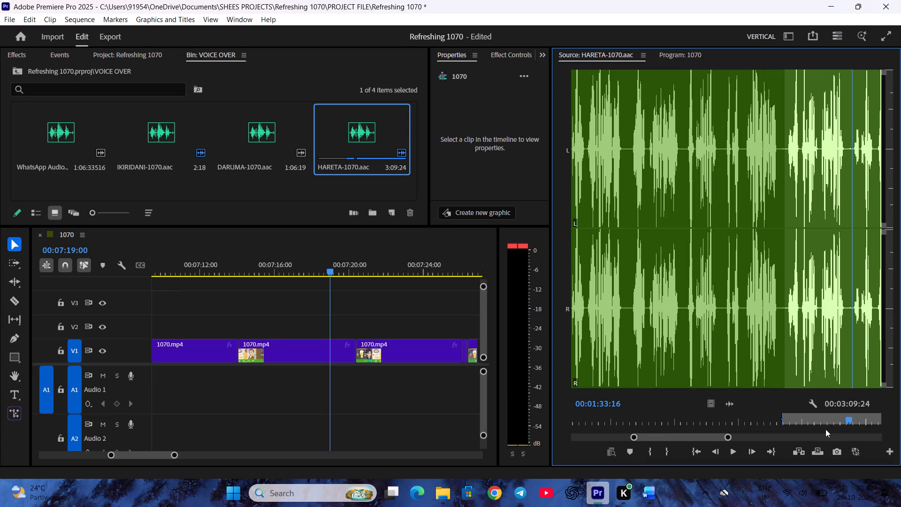
scroll(827, 433, "up", 10)
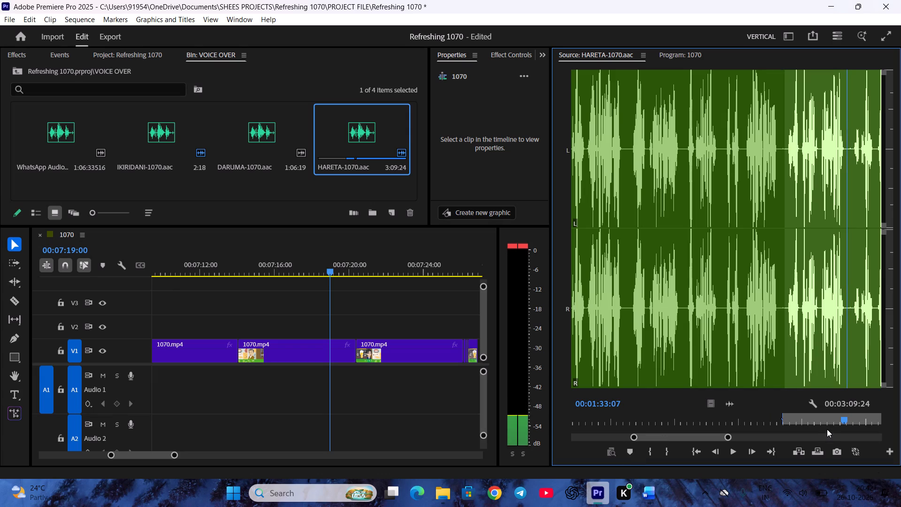
key("o")
Place the "Ooh, I see!" line on Audio 1 at the start of Hareta's joint-celebration clip and preview it.
left_click_drag(729, 405, 246, 379)
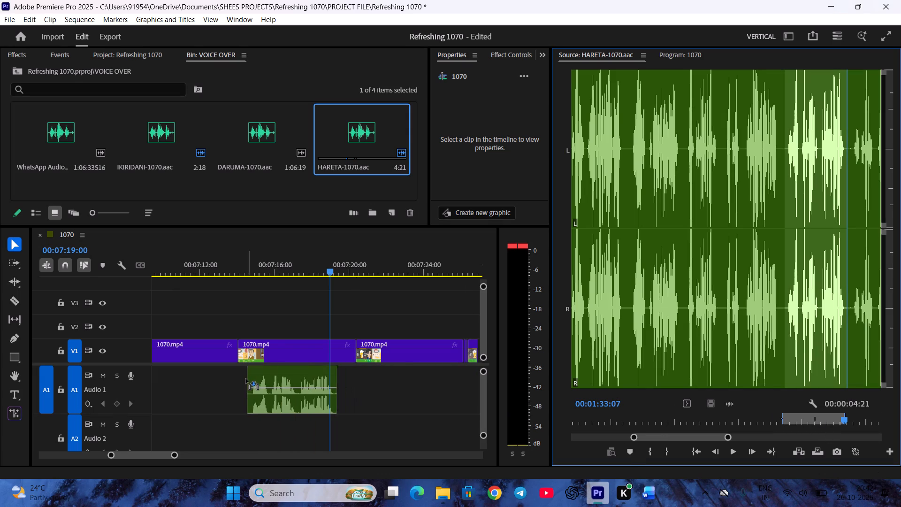
left_click_drag(246, 379, 235, 377)
left_click(277, 270)
key("space")
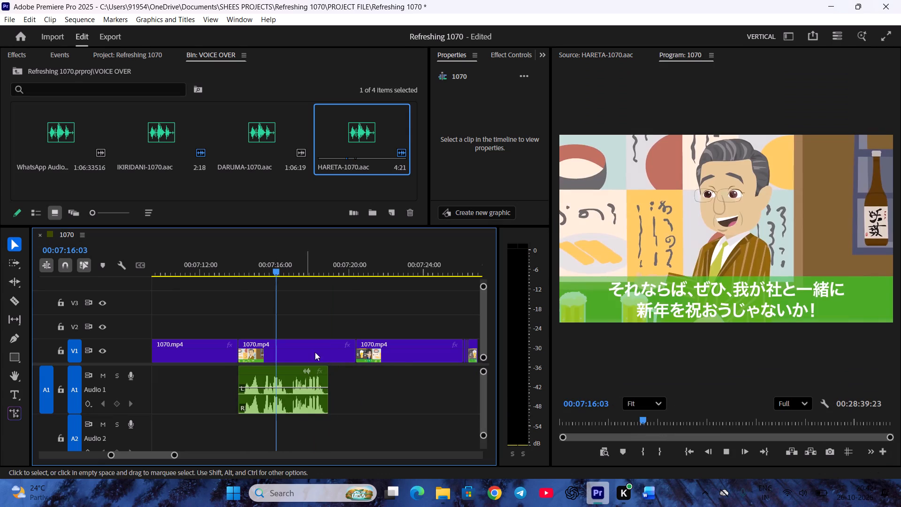
Trim the end of Hareta's joint-celebration clip to match the "Ooh, I see!" audio and close the gap behind it.
left_click_drag(353, 356, 329, 356)
right_click(341, 348)
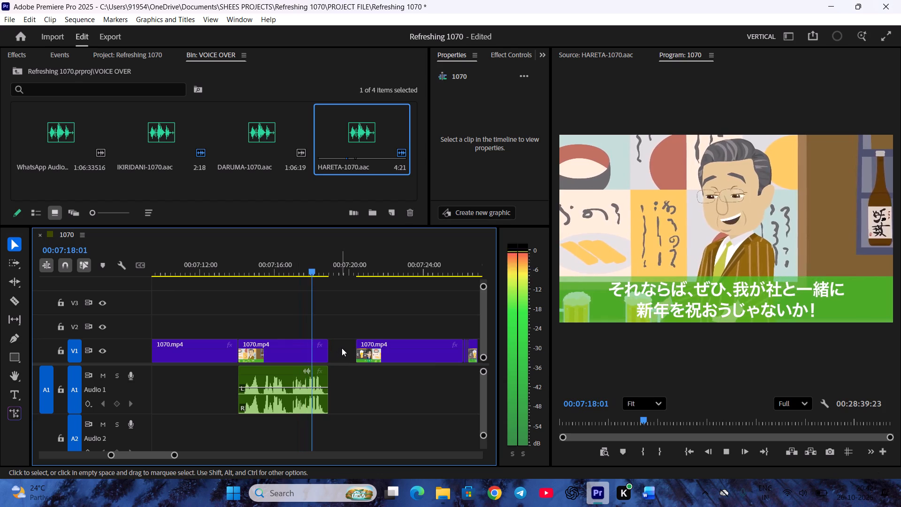
left_click(350, 350)
Review the confetti scene of Hareta and Hiroshi up to Hiroshi's "Fusion New Year's Party" reply, and save the project.
scroll(350, 358, "down", 9)
key("space")
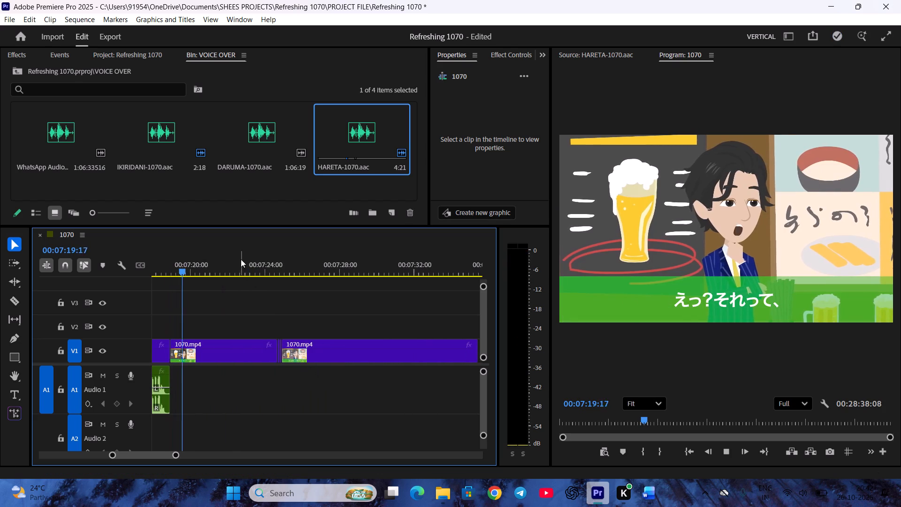
left_click_drag(223, 261, 274, 274)
key("space")
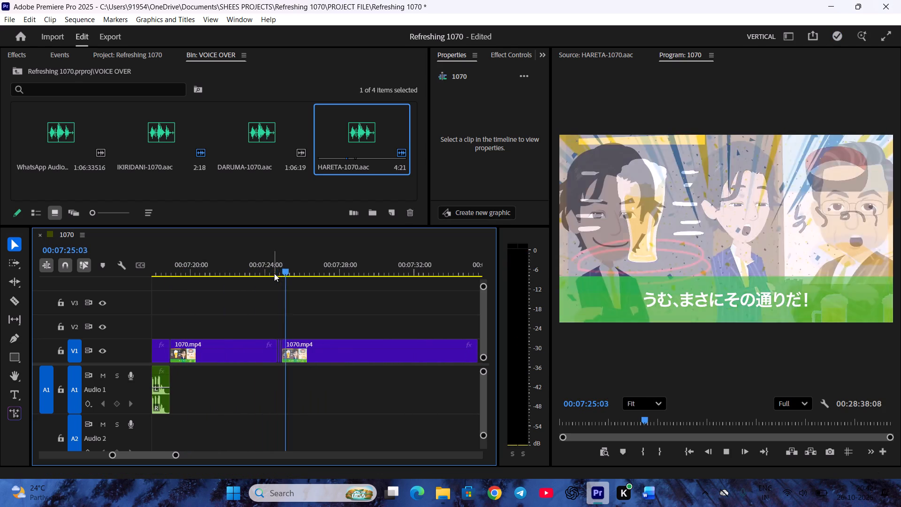
scroll(276, 274, "down", 3)
left_click_drag(246, 266, 229, 276)
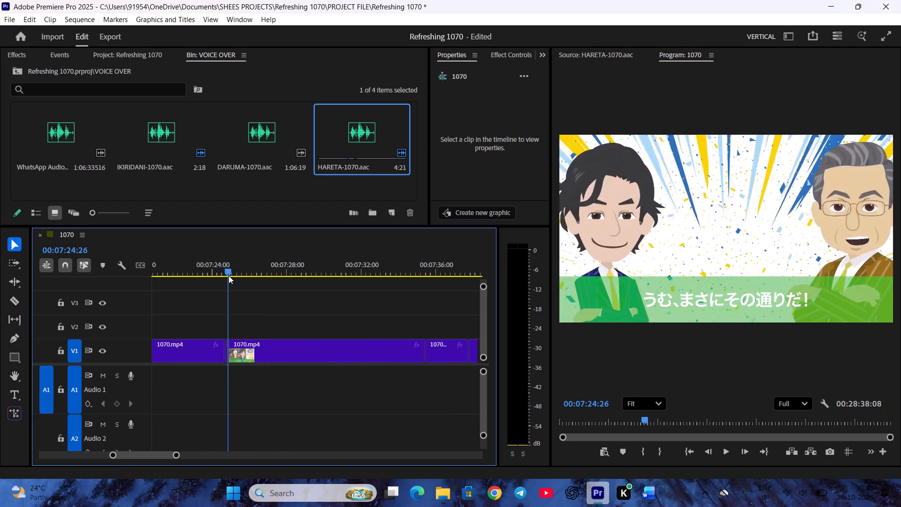
left_click_drag(229, 276, 378, 294)
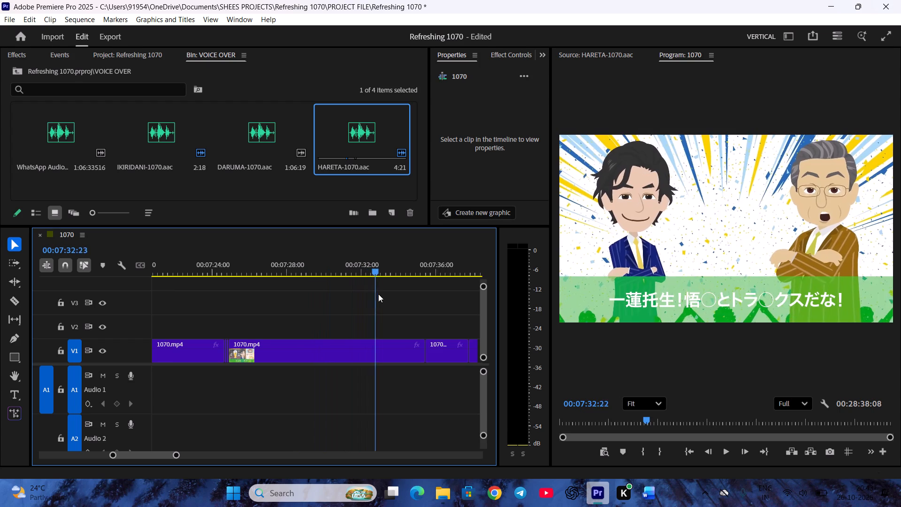
left_click_drag(378, 294, 427, 297)
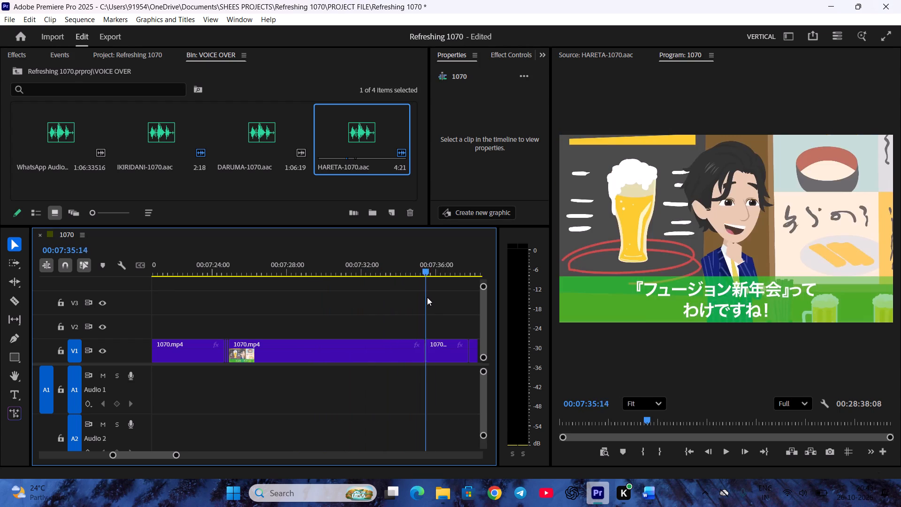
left_click_drag(427, 297, 388, 300)
scroll(382, 309, "down", 1)
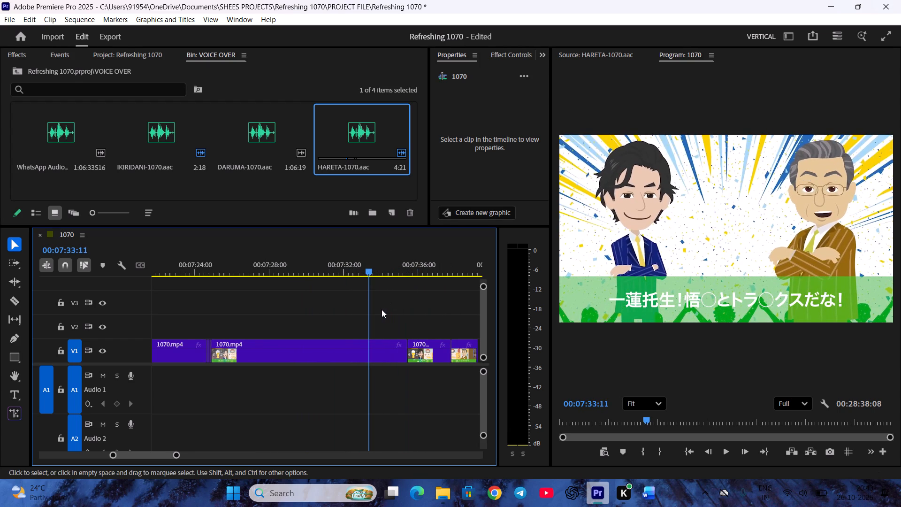
scroll(382, 309, "down", 1)
key("ctrl+s")
Mark Hareta's "Mm, that's exactly right!" through "Goten and Trunks" line from 00:01:33:15 to 00:01:41:10, checking the Word script.
left_click(362, 143)
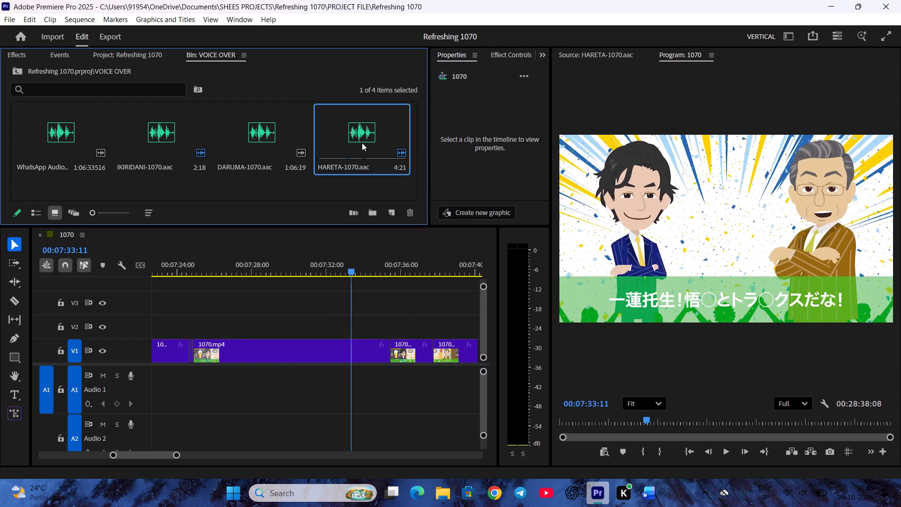
double_click(362, 143)
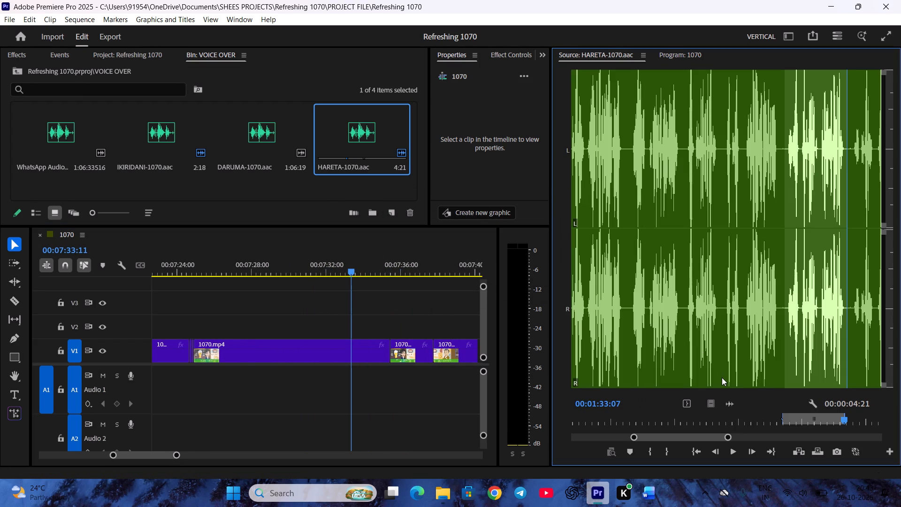
key("space")
key("space")
key("i")
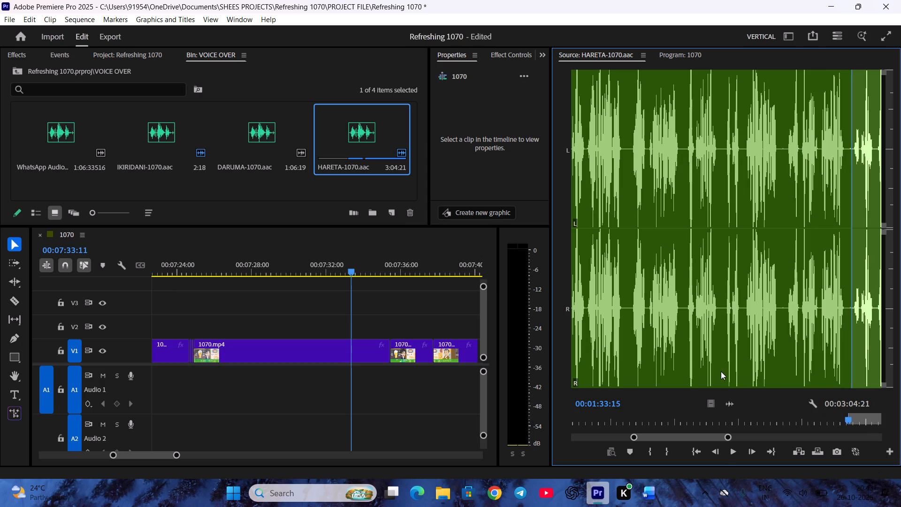
key("space")
left_click(651, 491)
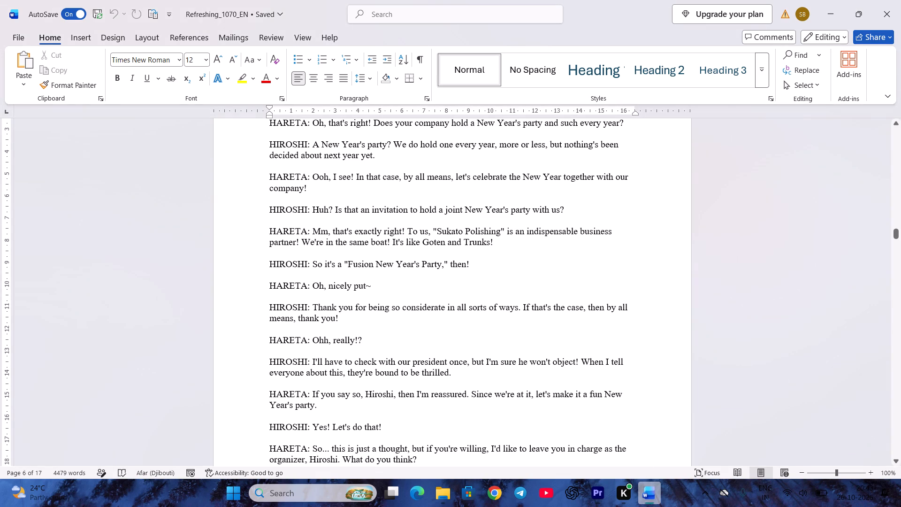
left_click(595, 497)
key("space")
scroll(730, 416, "up", 7)
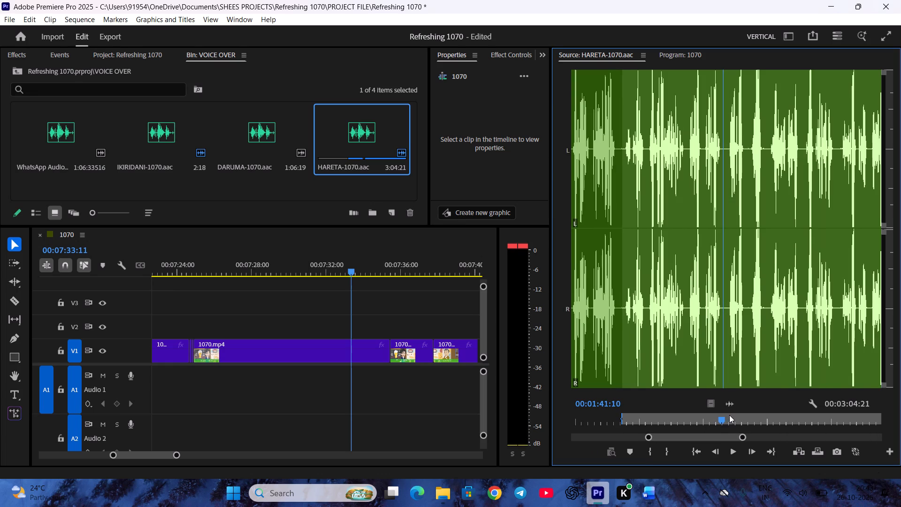
scroll(729, 415, "up", 2)
scroll(729, 415, "down", 2)
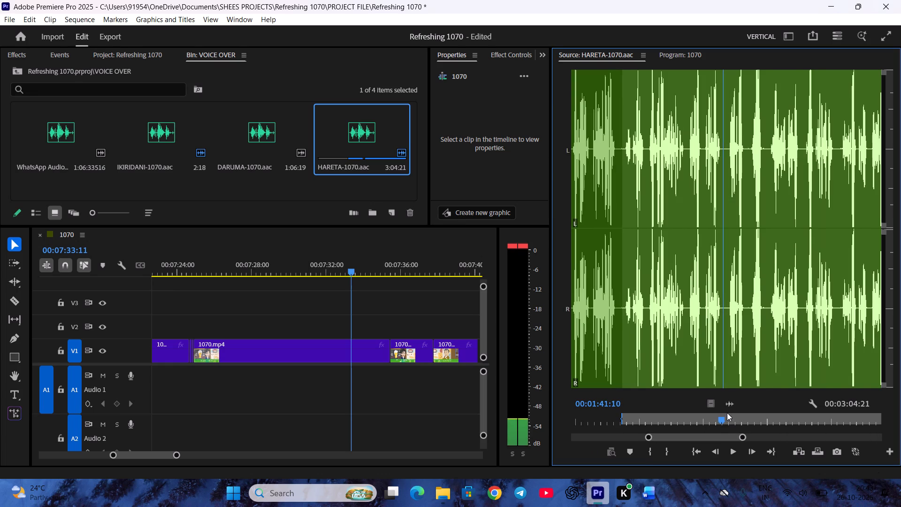
key("o")
Place the "Mm, that's exactly right!" line on Audio 1 at the cut just before the main confetti clip and preview it.
left_click_drag(730, 403, 193, 386)
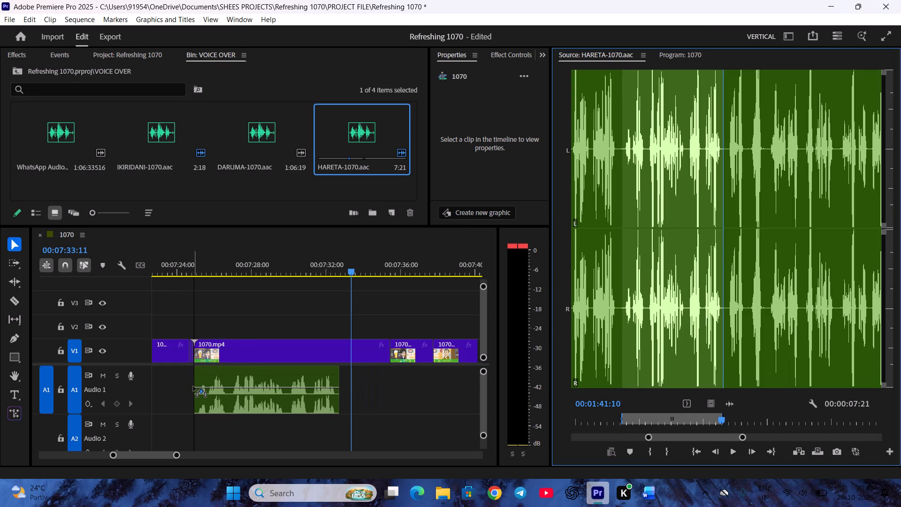
left_click_drag(193, 386, 189, 386)
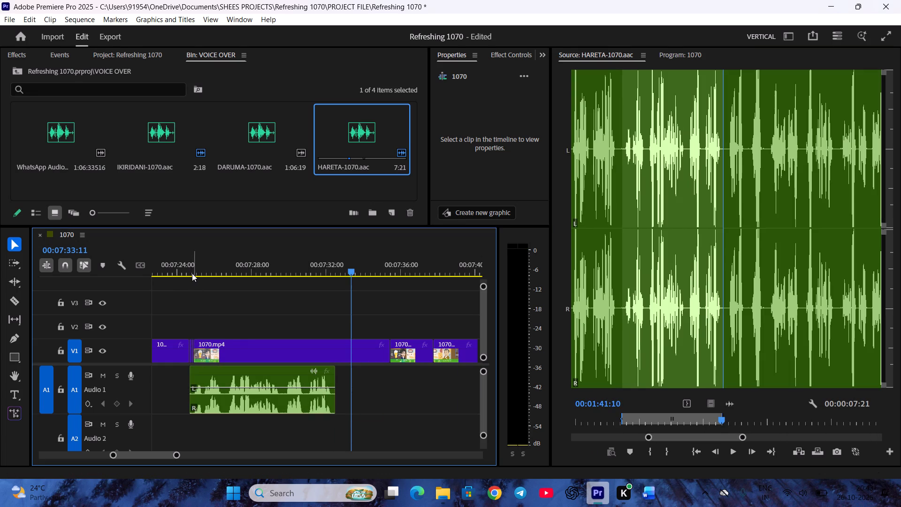
left_click(189, 267)
key("space")
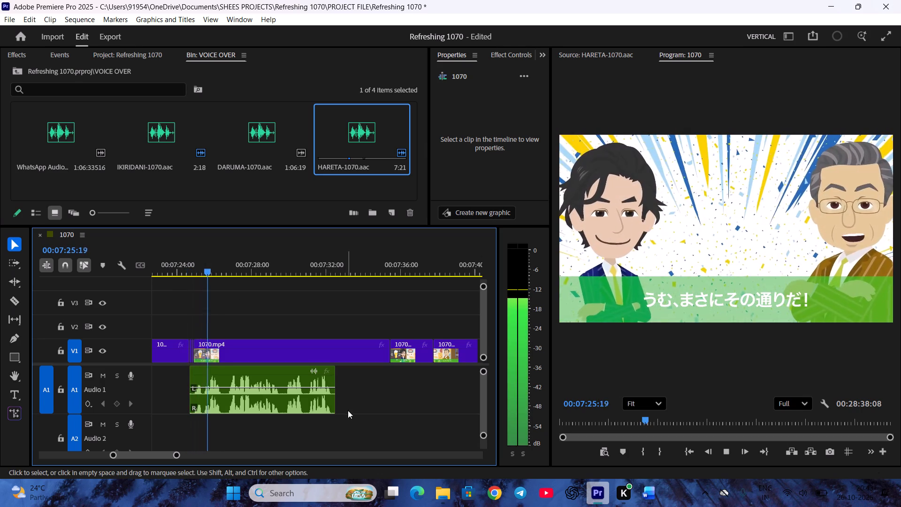
Trim the end of the confetti clip to match the "Mm, that's exactly right!" audio and close the gap behind it.
left_click_drag(387, 354, 335, 354)
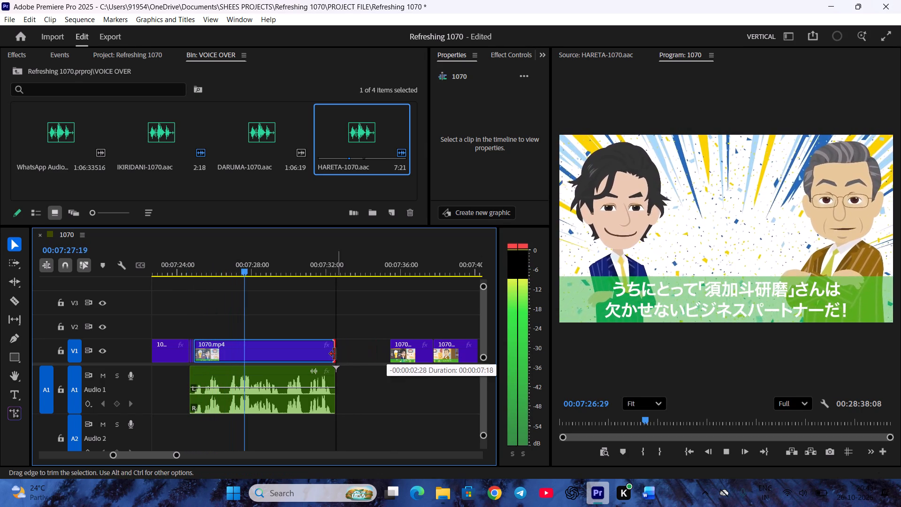
left_click_drag(335, 354, 334, 354)
scroll(297, 317, "down", 4)
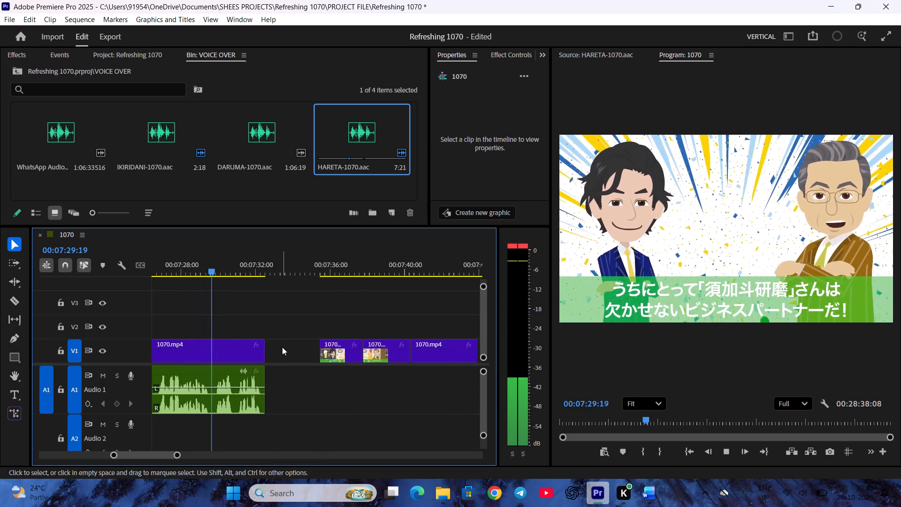
right_click(283, 346)
left_click(315, 353)
Play past Hiroshi's "Fusion New Year's Party" reply to Hareta's "Oh, nicely put" scene at 00:07:36:13, and save the project.
scroll(314, 354, "down", 2)
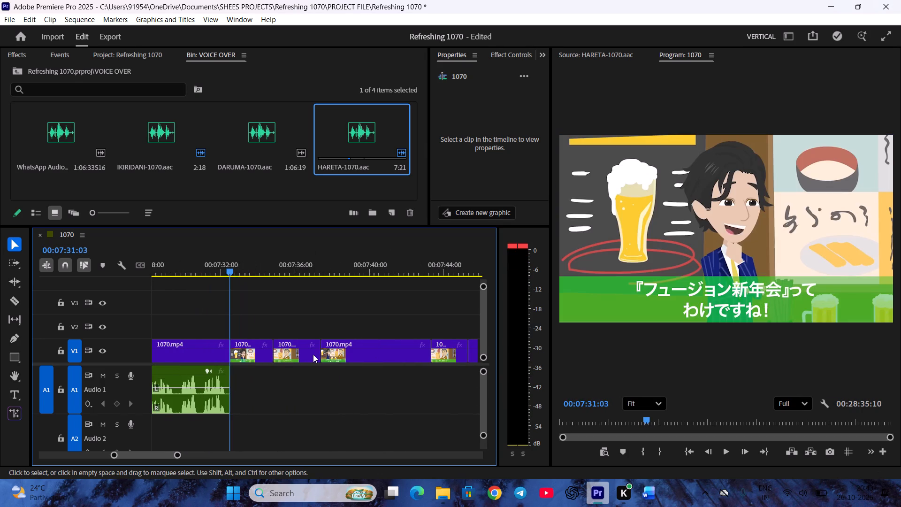
key("space")
scroll(307, 353, "down", 3)
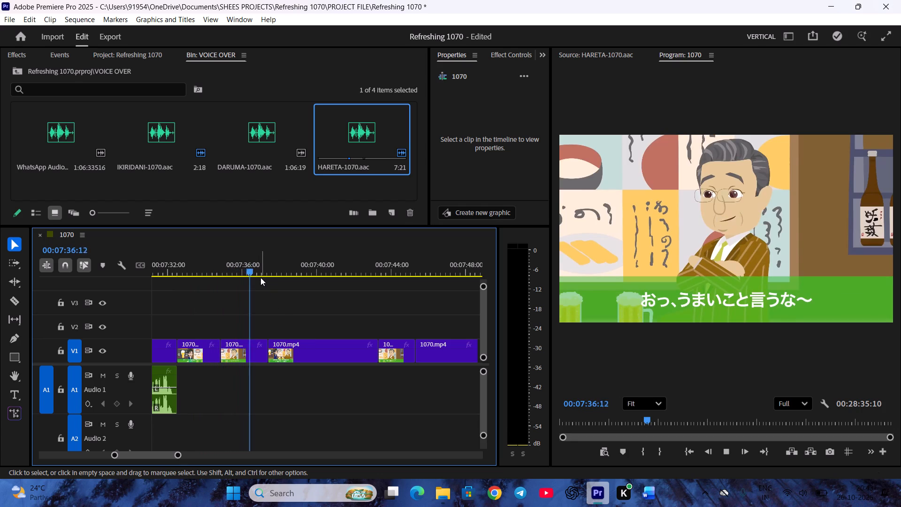
key("space")
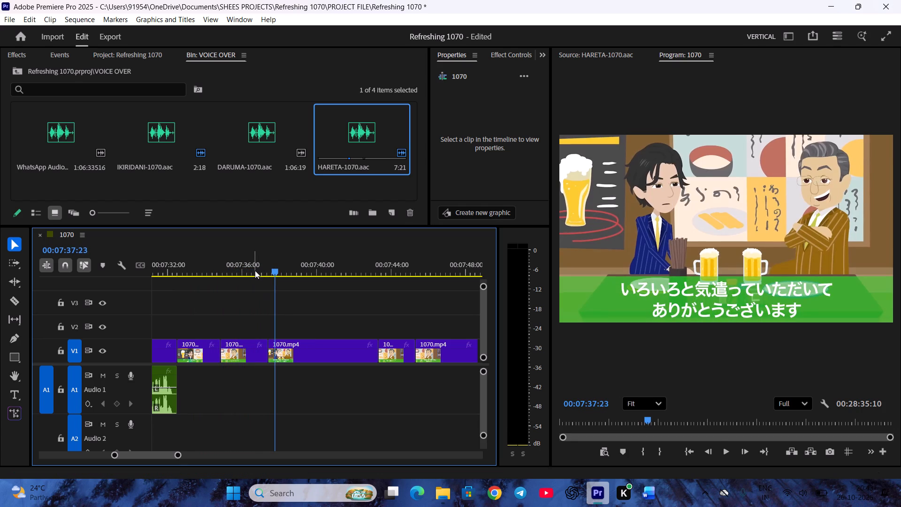
key("space")
left_click(251, 266)
key("ctrl+s")
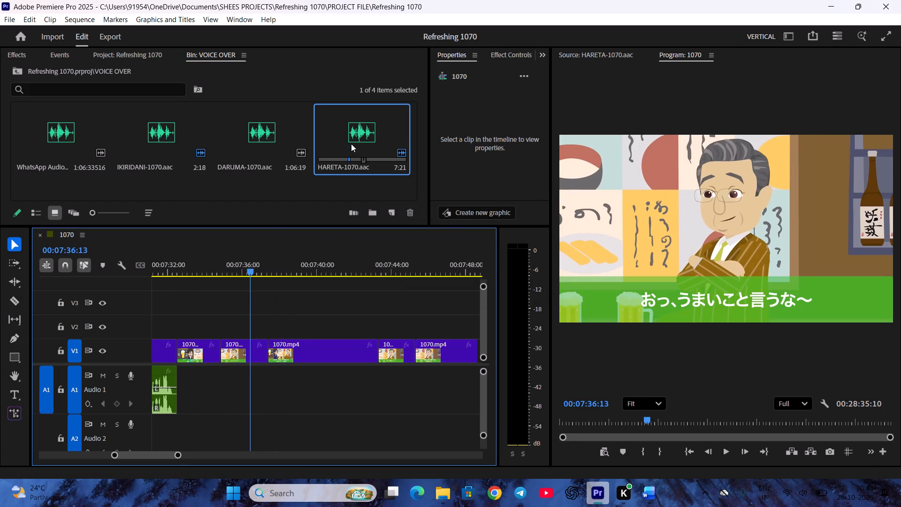
Mark Hareta's "Oh, nicely put~" line in the voice-over source from 00:01:41:18 to 00:01:43:04, checking it against the Word script.
double_click(351, 144)
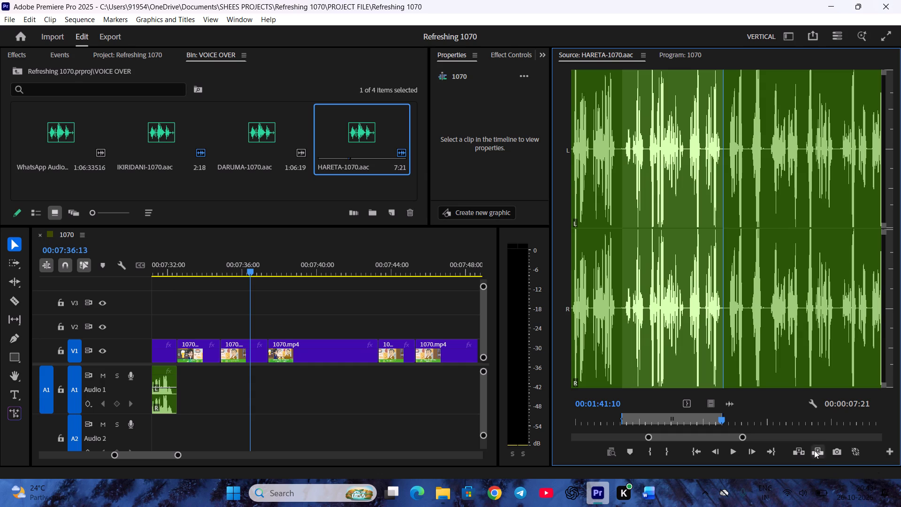
key("space")
key("space")
scroll(788, 423, "down", 3)
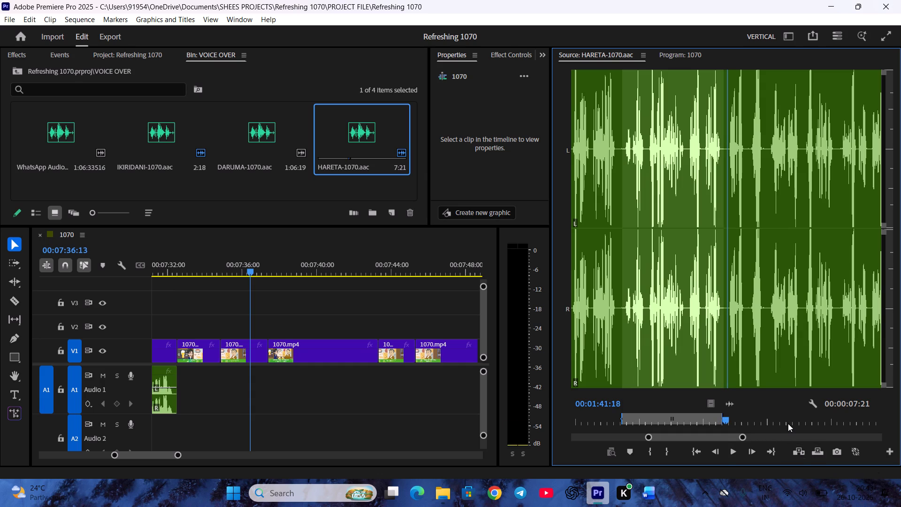
key("i")
key("space")
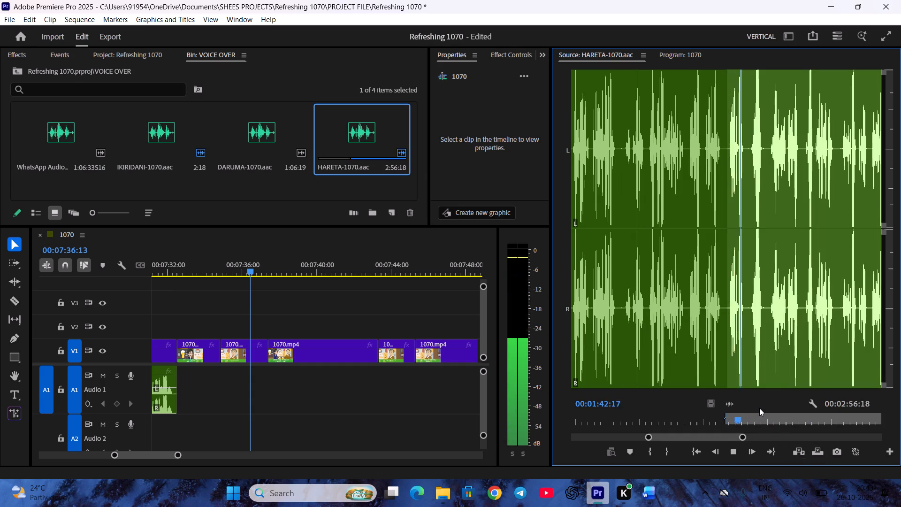
key("space")
left_click(642, 492)
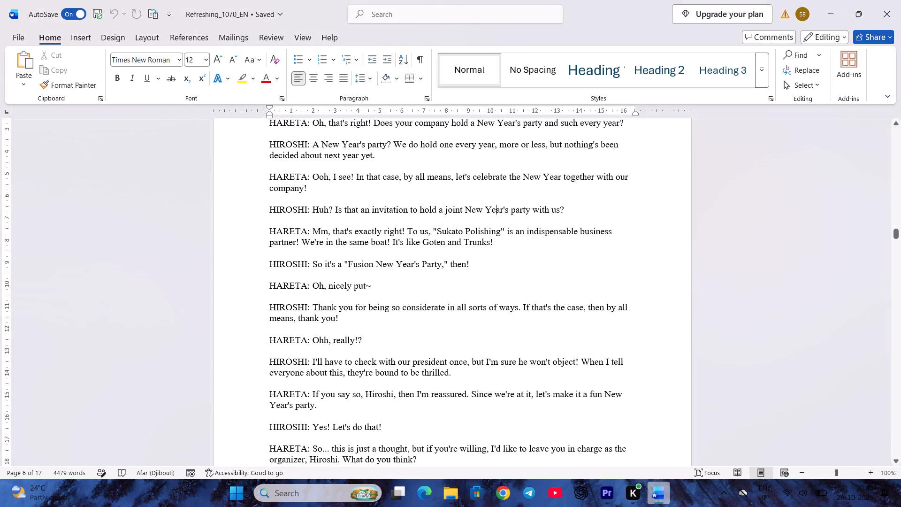
scroll(478, 330, "down", 3)
left_click(618, 505)
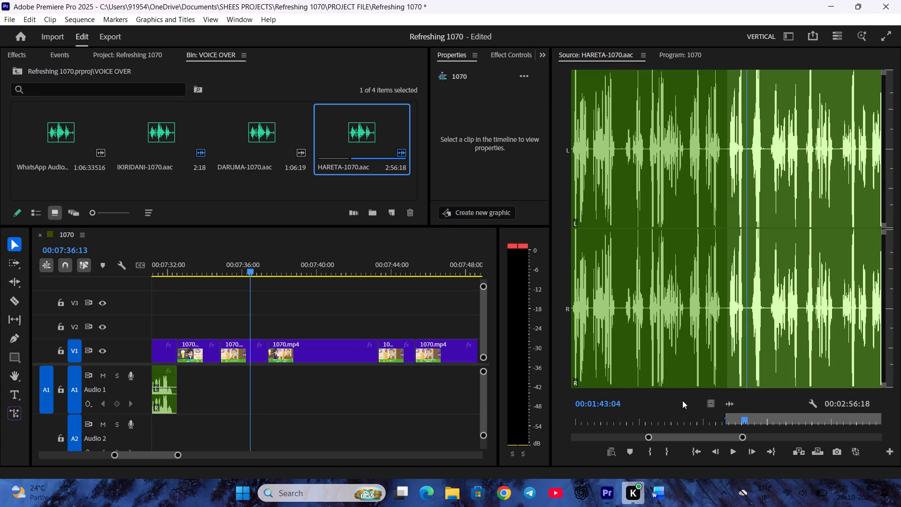
scroll(775, 413, "up", 1)
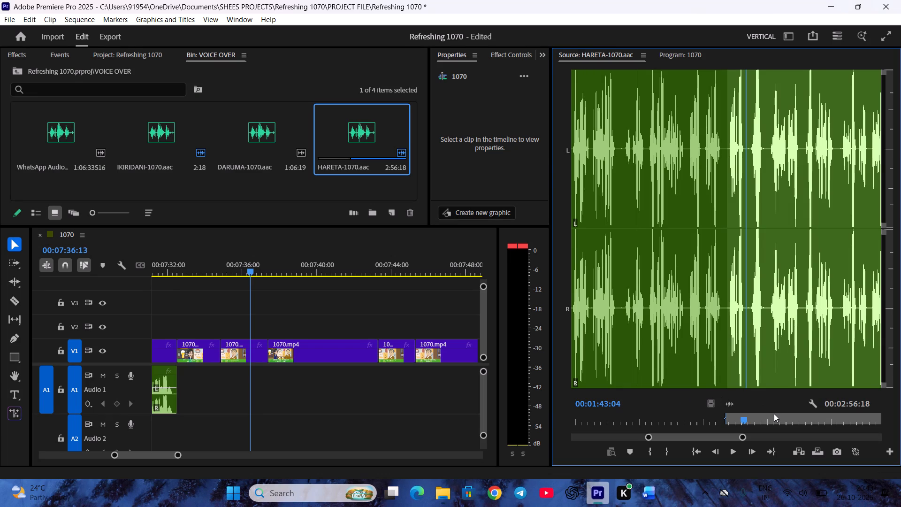
key("o")
Place the "Oh, nicely put~" line on Audio 1 under its matching Hareta scene and preview it.
left_click_drag(725, 399, 229, 369)
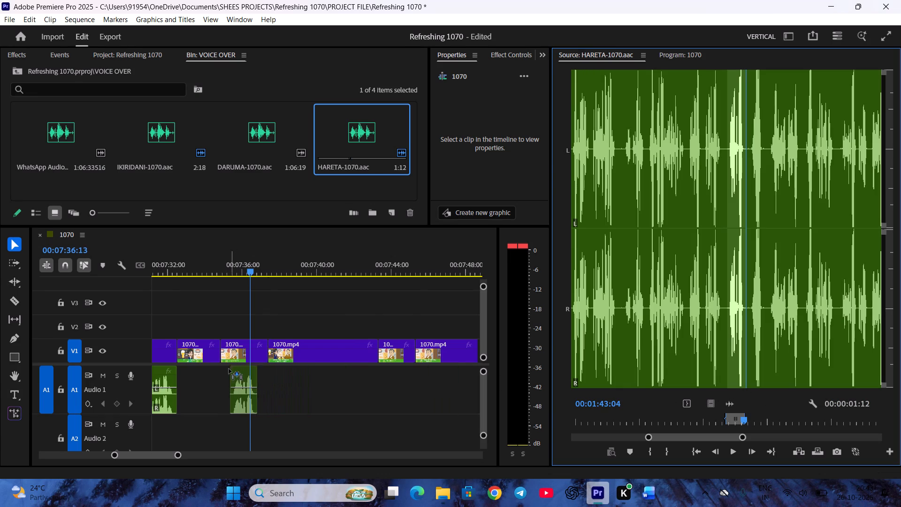
left_click_drag(229, 369, 224, 368)
left_click(227, 264)
key("space")
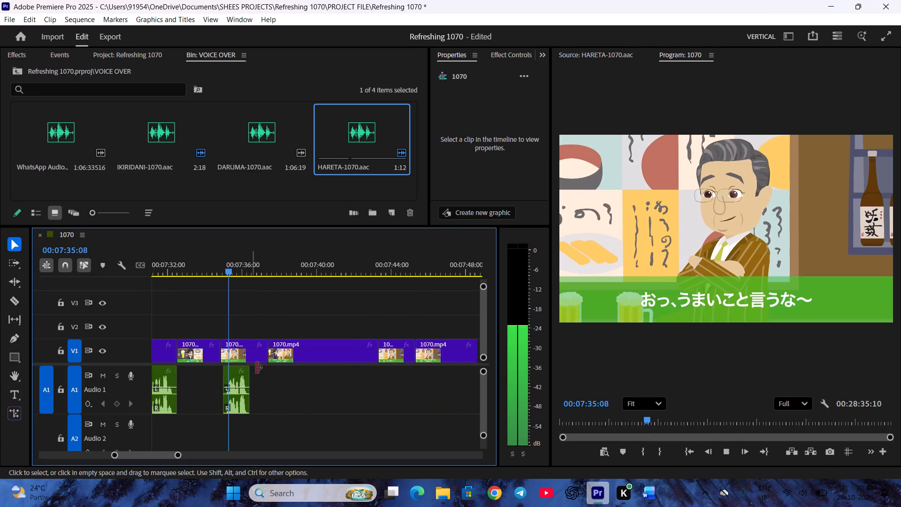
key("space")
Trim the end of the "Oh, nicely put~" video clip back to the end of its audio and preview it.
left_click(268, 352)
left_click_drag(265, 352, 254, 352)
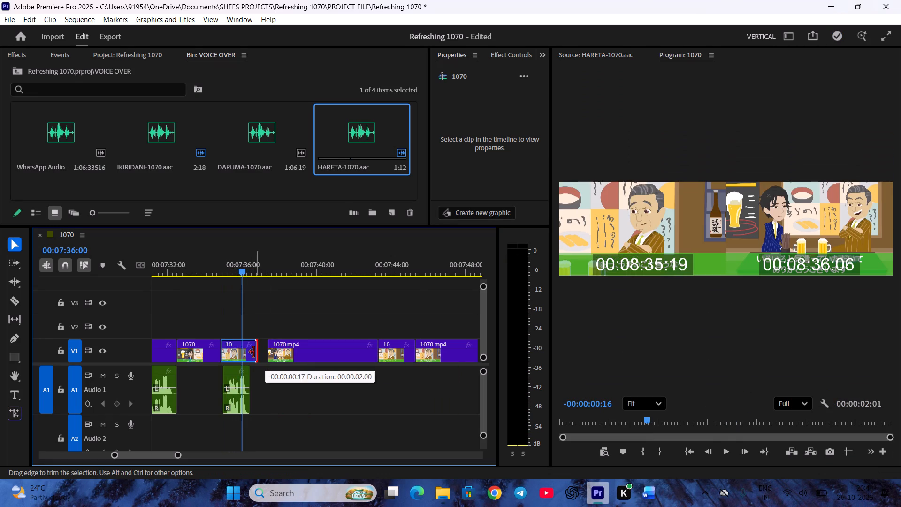
left_click_drag(254, 352, 250, 352)
left_click(216, 265)
key("space")
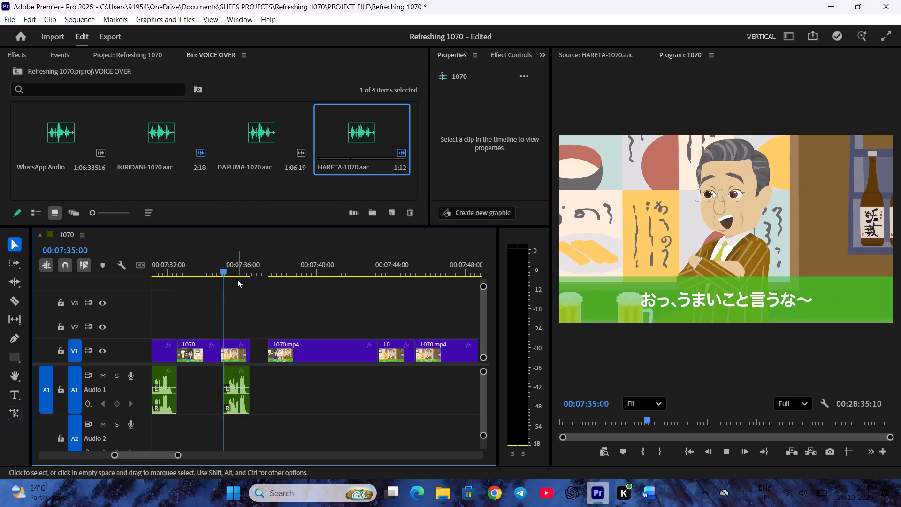
key("space")
Shift the "Oh, nicely put~" audio to the start of its video clip and preview the timing.
left_click(235, 400)
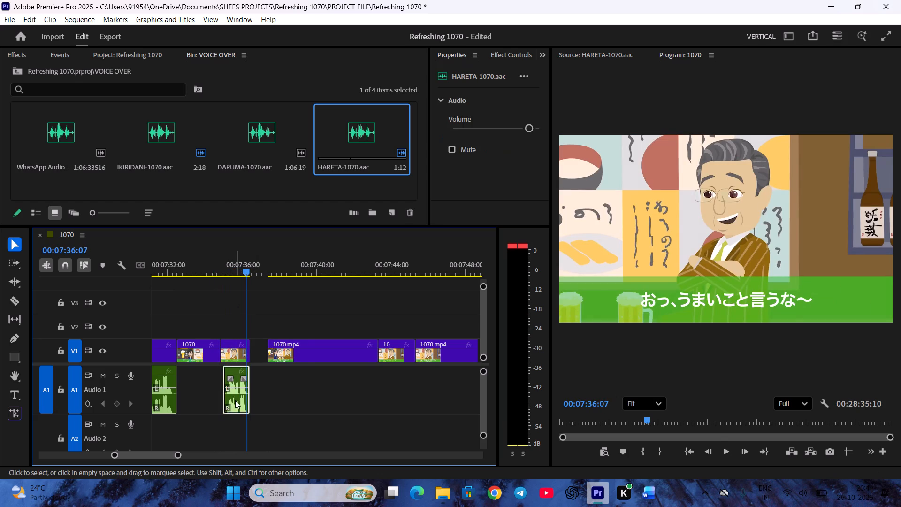
left_click(247, 429)
left_click(223, 268)
key("space")
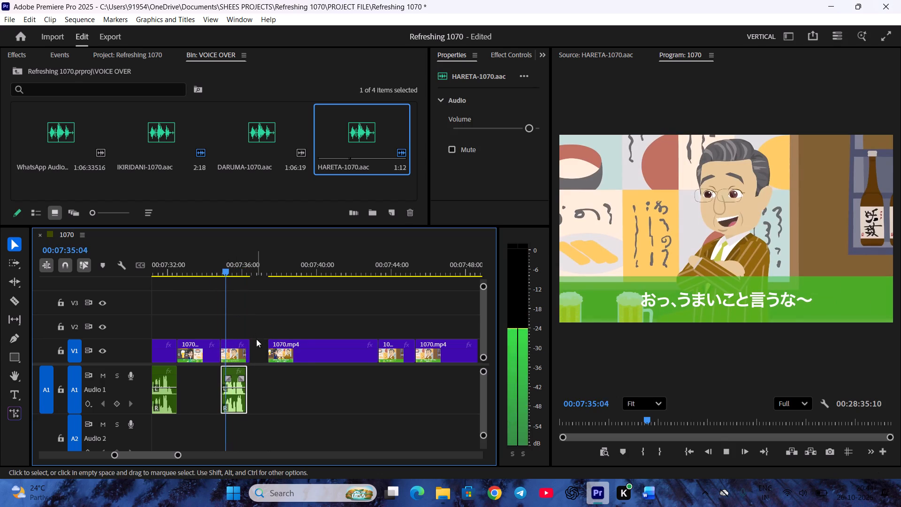
key("space")
Trim the "Oh, nicely put~" video clip flush with the shifted audio and ripple delete the gap behind it.
left_click(252, 342)
right_click(261, 346)
left_click(279, 356)
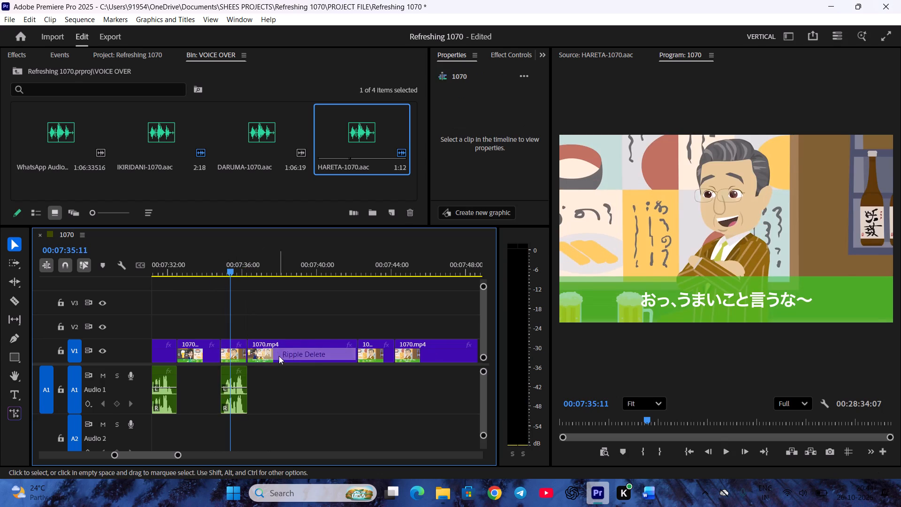
Play past Hiroshi's thank-you reply, locate the end of Hareta's "Ohh, really!?" scene around 00:07:43:28, and save the project.
scroll(279, 357, "down", 2)
key("space")
left_click_drag(239, 260, 297, 278)
key("space")
scroll(298, 287, "down", 4)
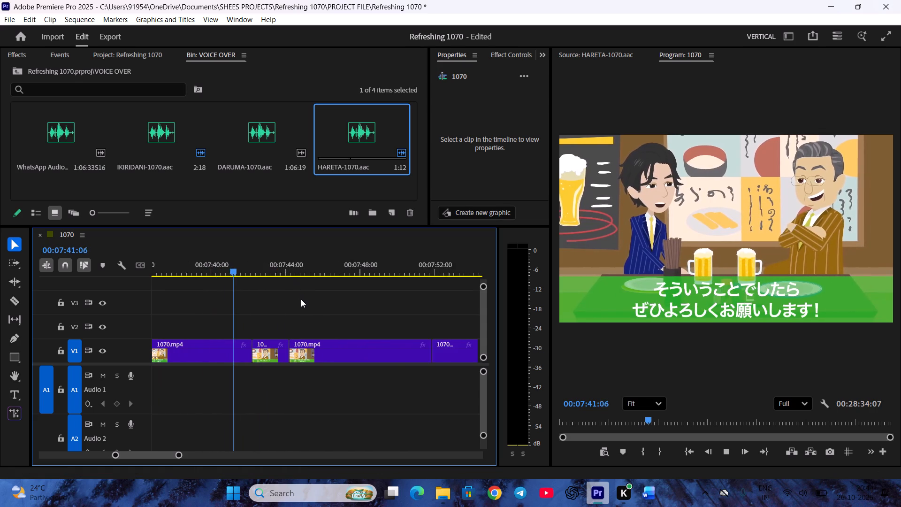
scroll(301, 300, "down", 4)
left_click_drag(214, 263, 215, 265)
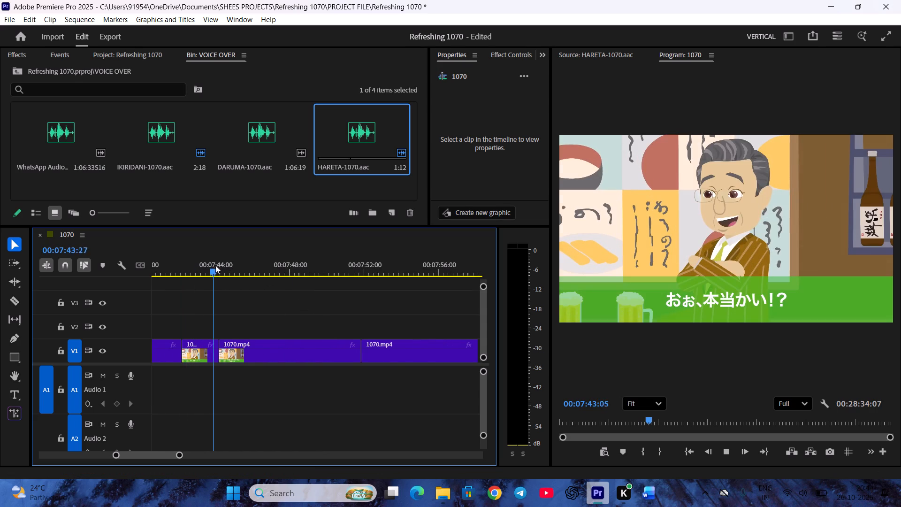
left_click_drag(215, 265, 254, 277)
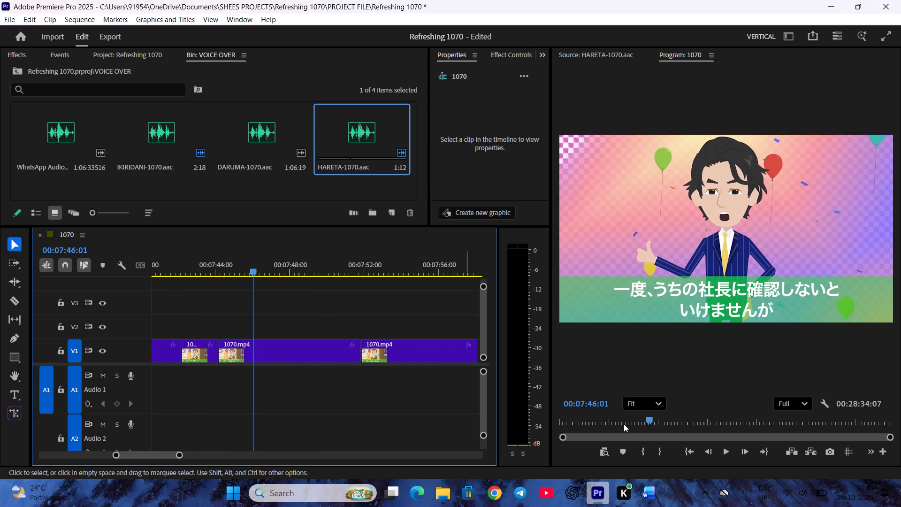
scroll(624, 424, "up", 20)
scroll(624, 424, "up", 10)
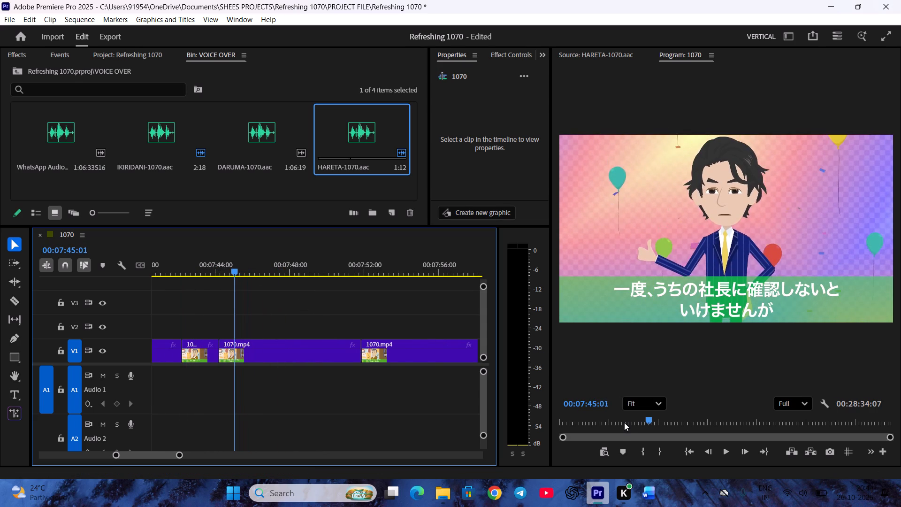
scroll(624, 422, "up", 20)
scroll(625, 422, "up", 4)
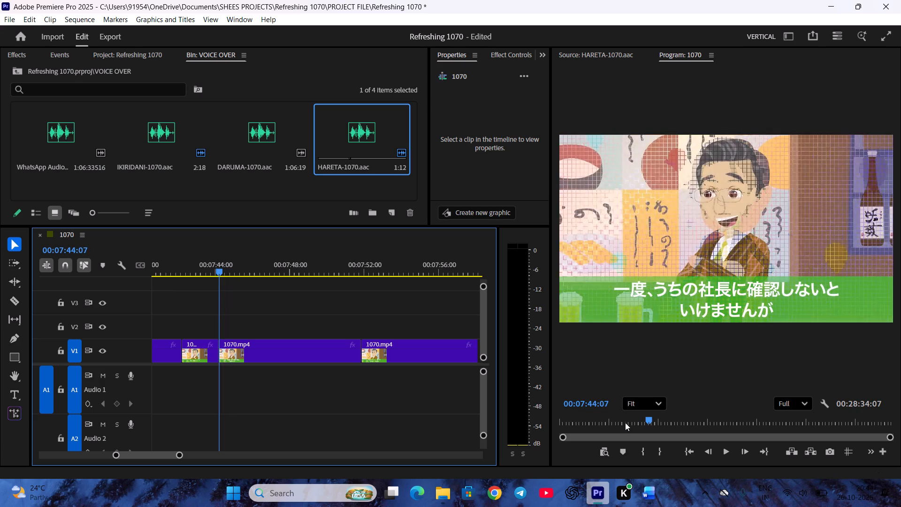
scroll(625, 422, "up", 9)
key("ctrl+s")
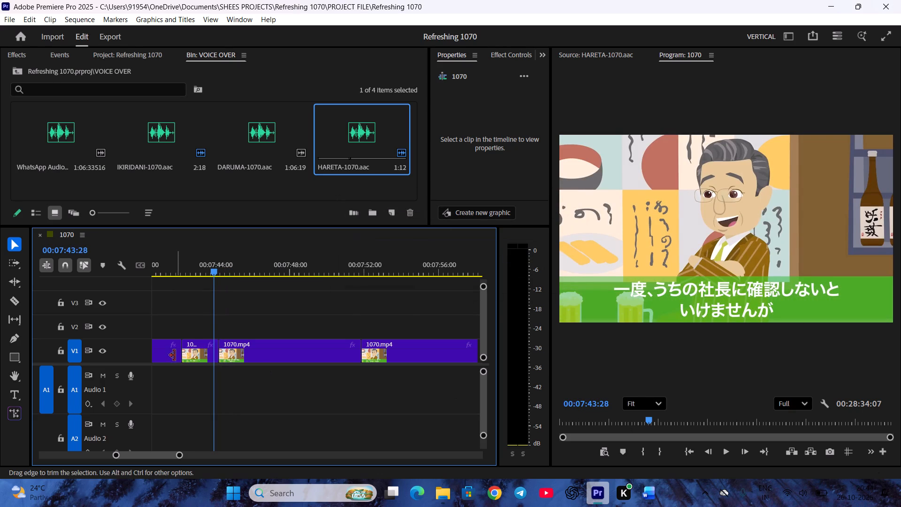
Mark Hareta's "Ohh, really!?" line in the voice-over source from 00:01:43:08 to 00:01:44:16.
scroll(181, 353, "up", 1)
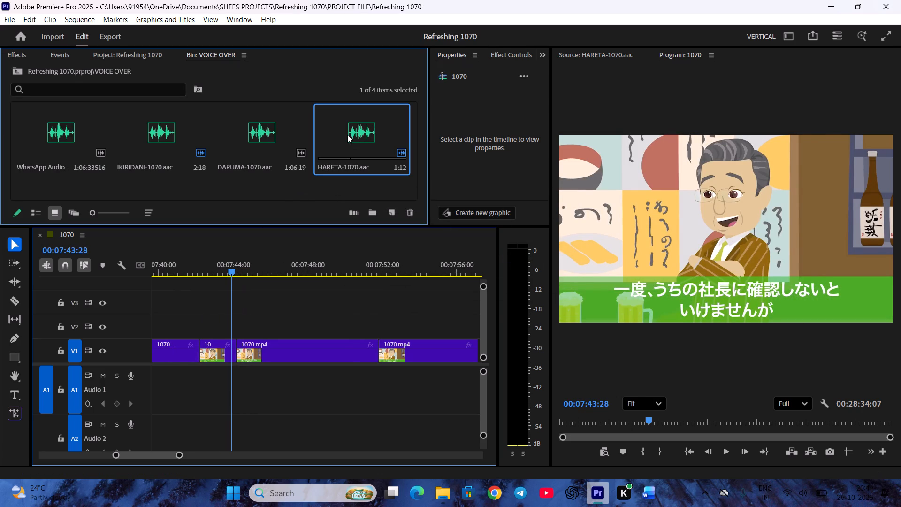
double_click(347, 135)
key("space")
key("space")
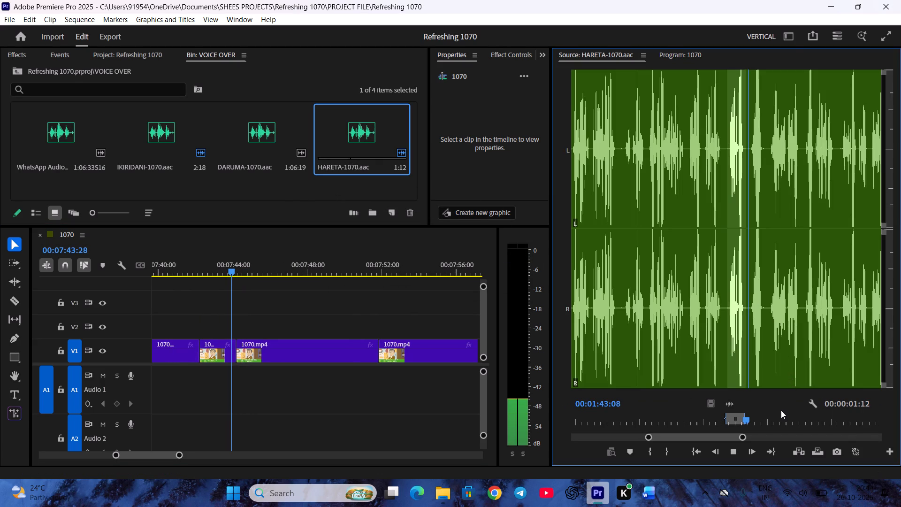
key("i")
key("space")
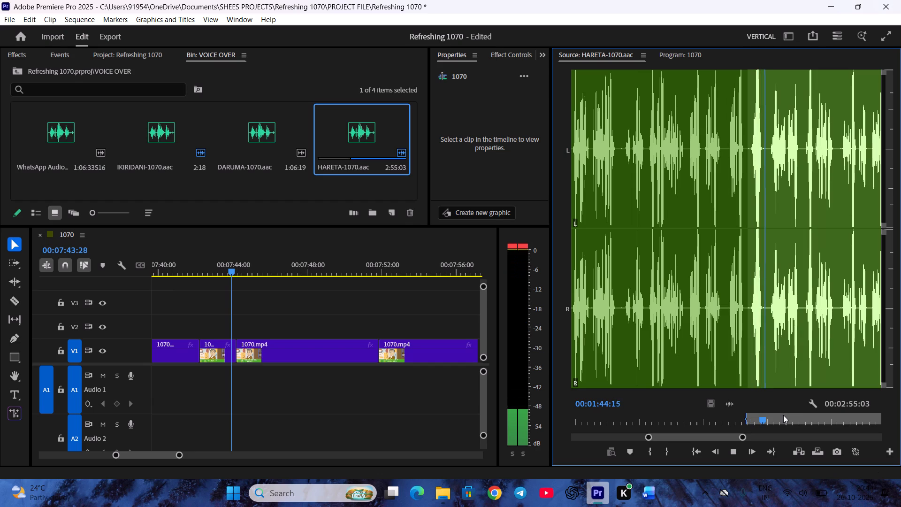
key("space")
key("o")
Place the "Ohh, really!?" line on Audio 1 at the start of its matching video clip and preview it.
left_click_drag(731, 402, 391, 387)
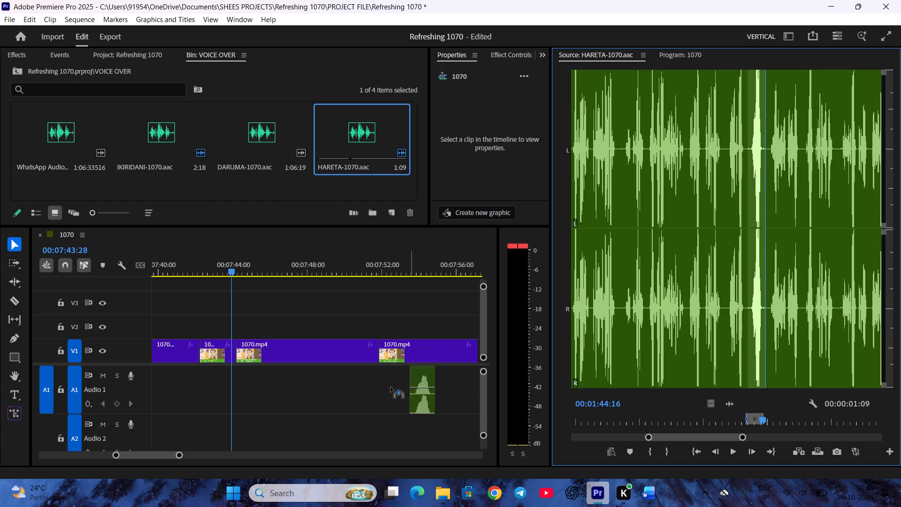
left_click_drag(391, 387, 199, 370)
left_click(206, 263)
key("space")
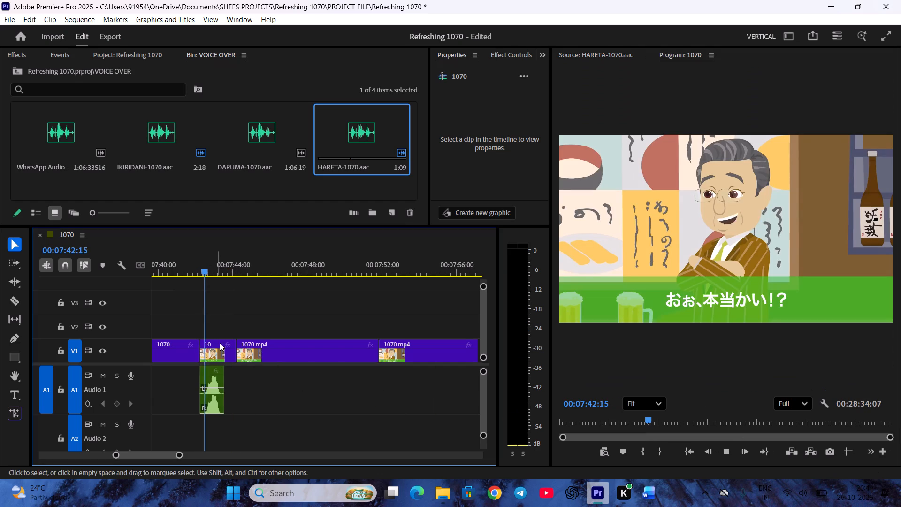
key("space")
Trim the "Ohh, really!?" video clip to the end of its audio, close the gap behind it, and save the project.
left_click_drag(232, 353, 224, 353)
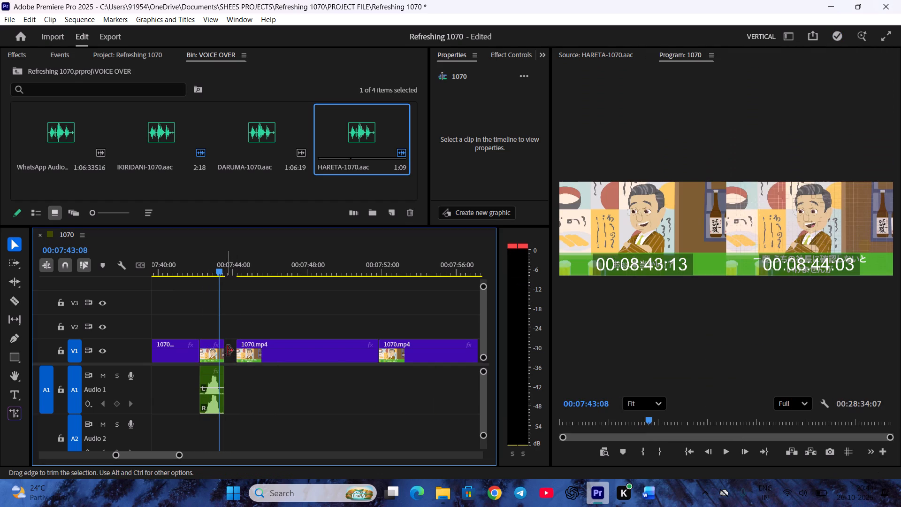
right_click(230, 348)
left_click(249, 354)
scroll(249, 360, "down", 2)
key("ctrl+s")
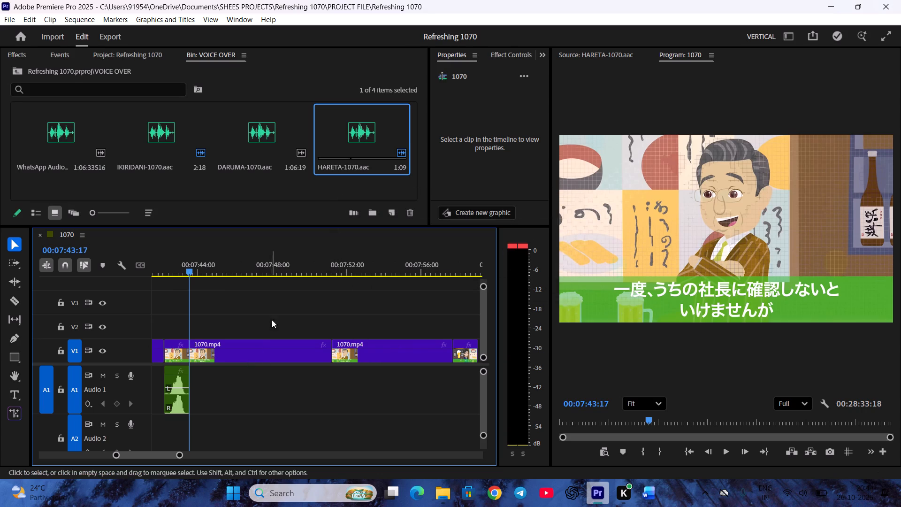
Play past Hiroshi's reply into Hareta's "If you say so, Hiroshi" scene, stopping at 00:07:55:21, and save the project.
left_click_drag(275, 252, 320, 270)
key("space")
scroll(322, 298, "down", 7)
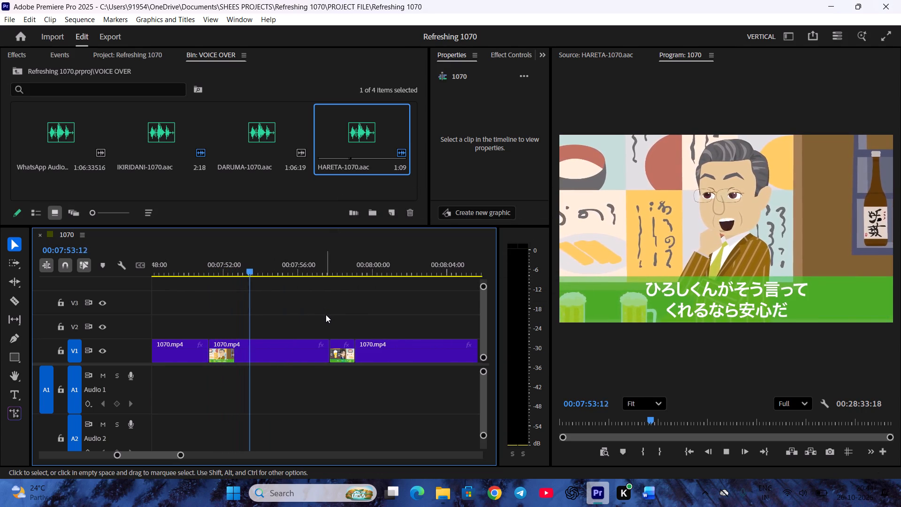
scroll(326, 315, "down", 1)
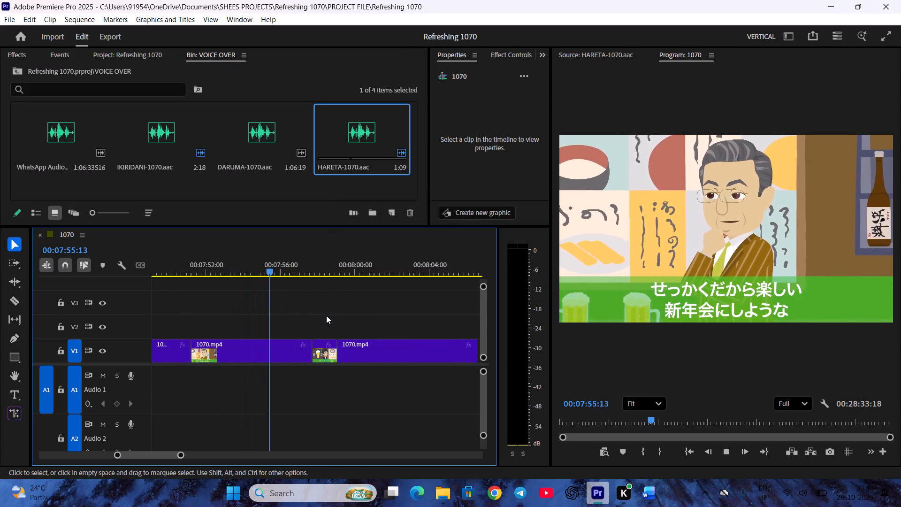
key("space")
key("ctrl+s")
Mark Hareta's "If you say so, Hiroshi" line in the voice-over source, checking the script, with its out point at 00:01:50:03.
left_click(645, 505)
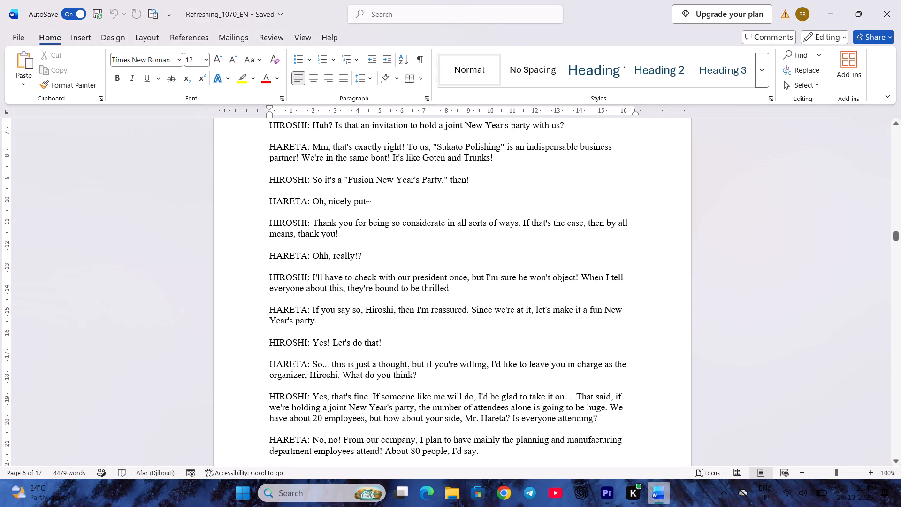
scroll(537, 378, "down", 2)
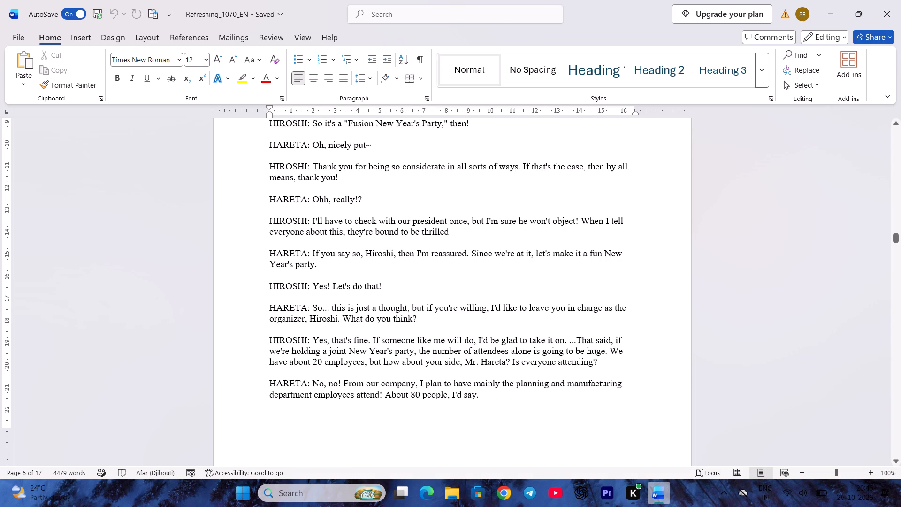
left_click(608, 506)
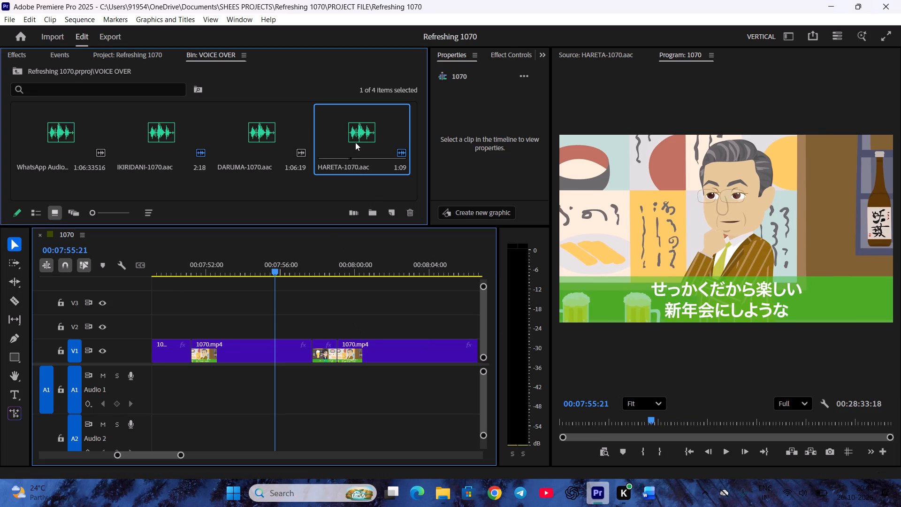
double_click(355, 142)
scroll(775, 402, "down", 6)
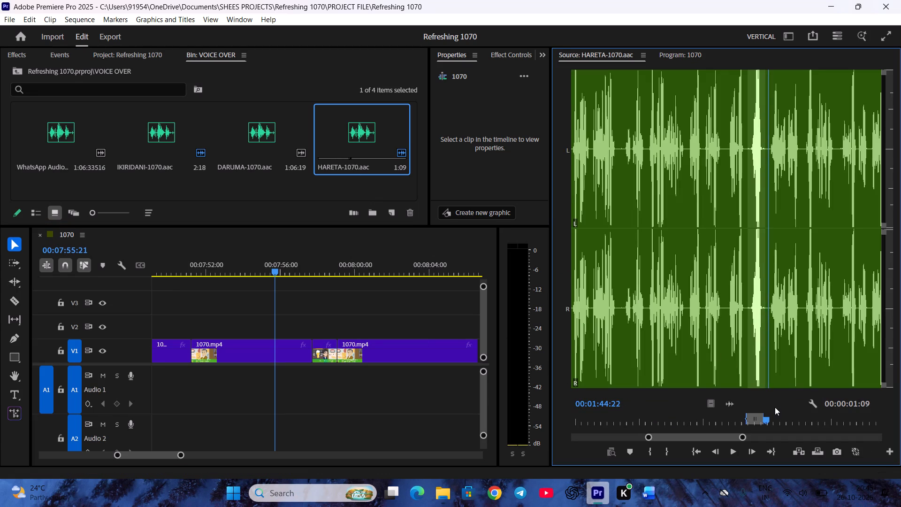
key("i")
key("space")
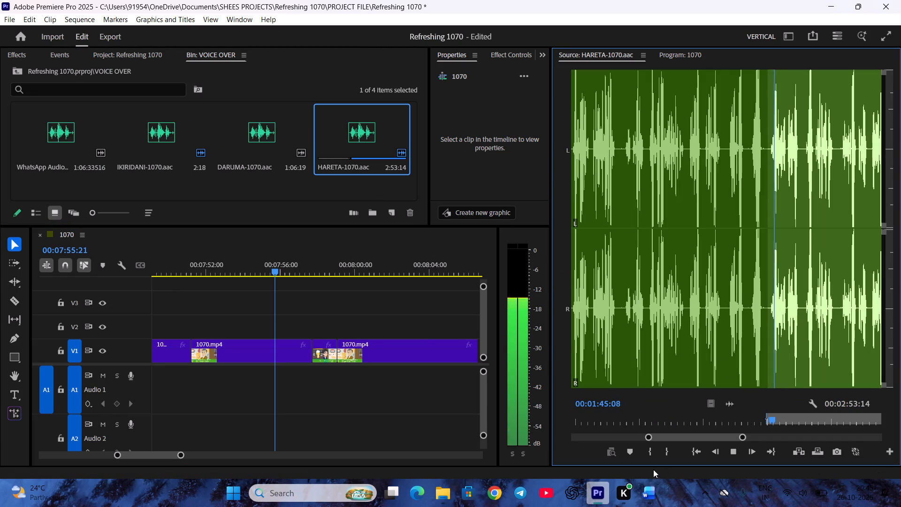
left_click(647, 501)
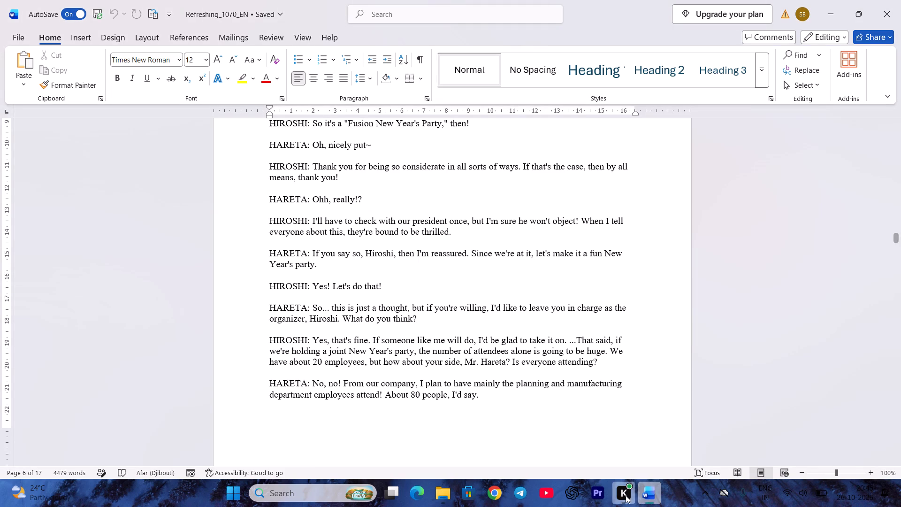
left_click(602, 495)
key("space")
scroll(775, 415, "up", 5)
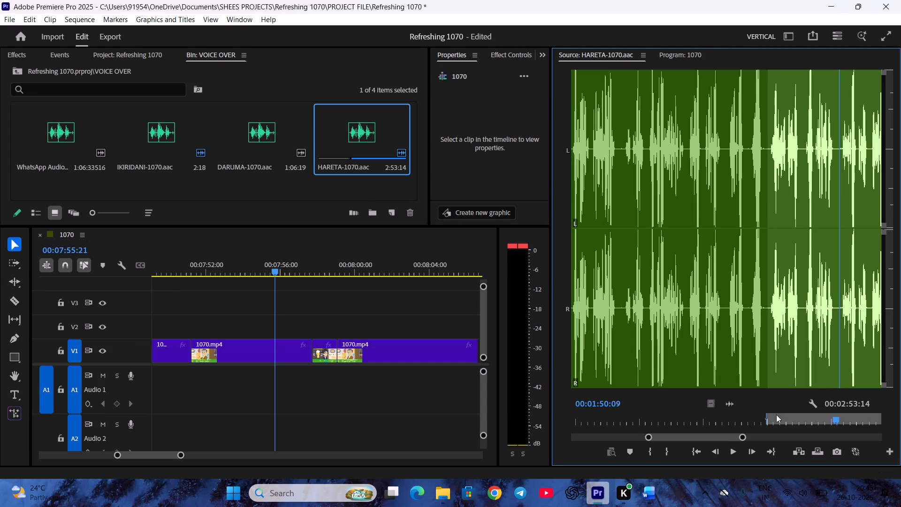
scroll(776, 415, "up", 6)
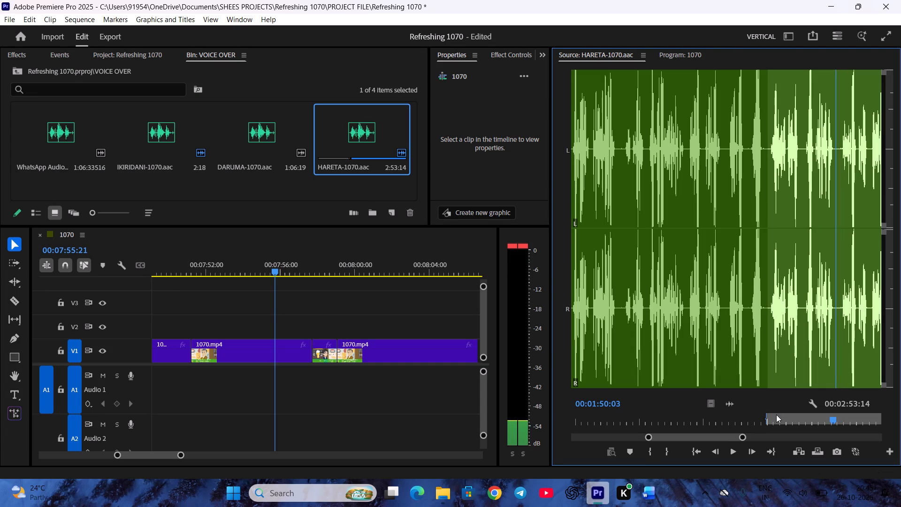
key("o")
Place the "If you say so, Hiroshi" line on Audio 1 at the start of its matching video clip and preview it.
left_click_drag(729, 404, 237, 381)
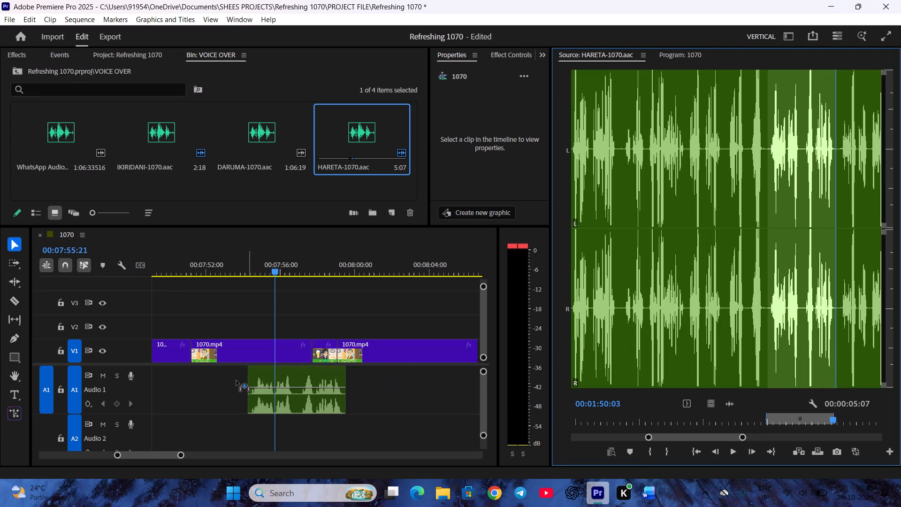
left_click_drag(237, 381, 192, 378)
left_click(219, 258)
key("space")
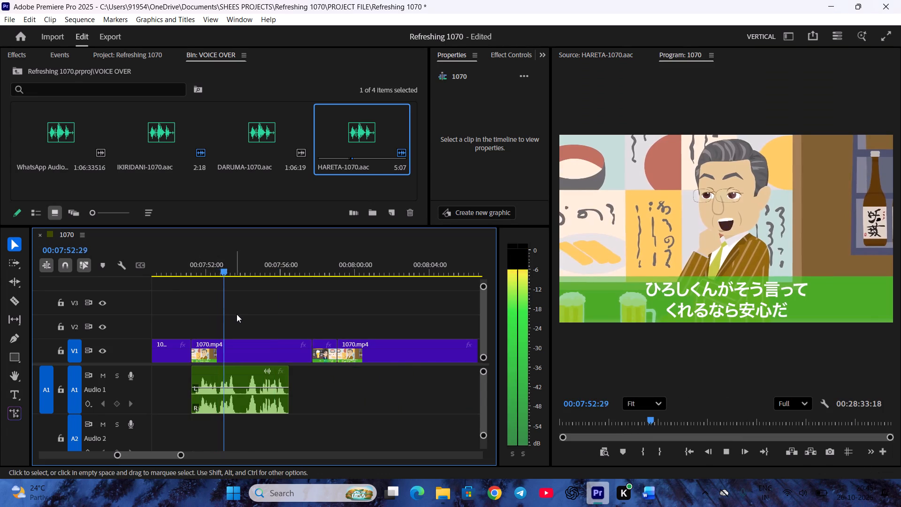
Trim the "If you say so, Hiroshi" video clip to the end of its audio and close the gap behind it.
left_click_drag(305, 353, 285, 354)
key("space")
right_click(296, 346)
left_click(303, 350)
Skim past Hiroshi's reply through Hareta's "So... this is just a thought" scene to 00:08:05:04, and save the project.
scroll(302, 355, "down", 2)
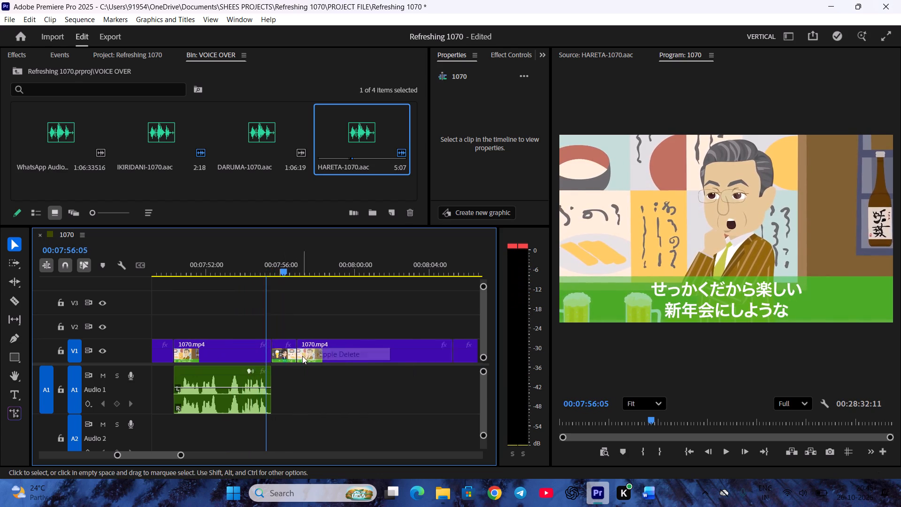
scroll(302, 356, "down", 1)
key("space")
scroll(304, 299, "down", 2)
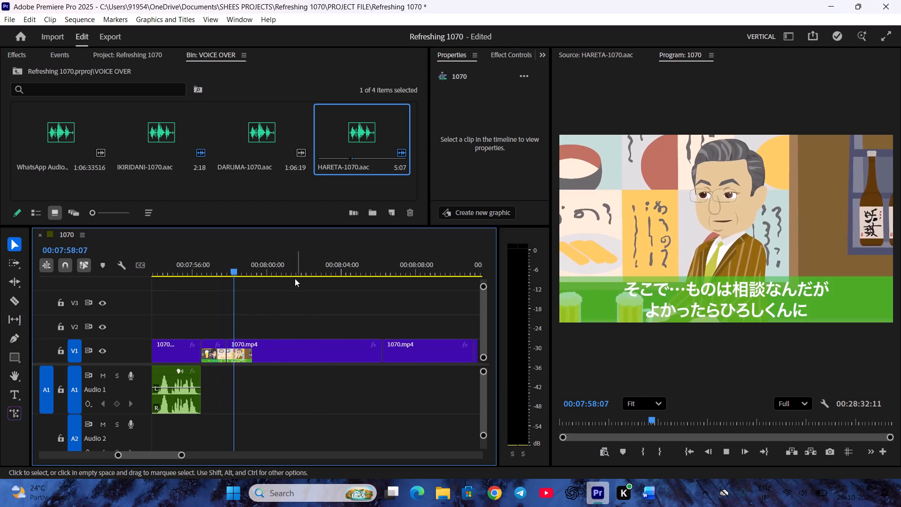
left_click_drag(285, 266, 367, 287)
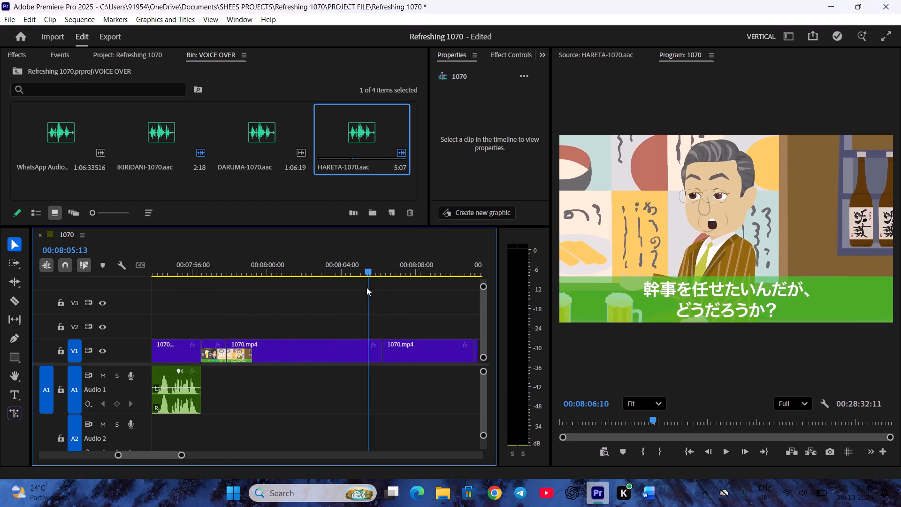
left_click_drag(367, 287, 364, 287)
key("ctrl+s")
scroll(363, 289, "down", 2)
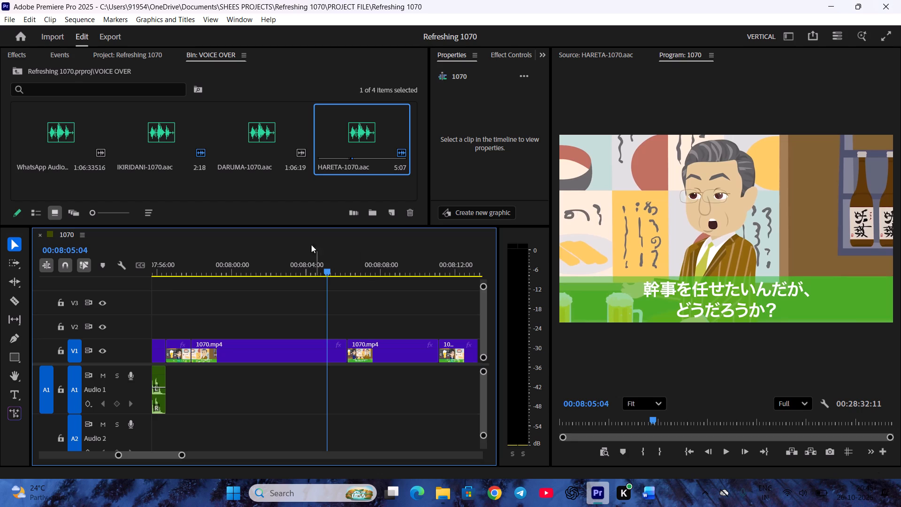
Mark Hareta's "So... this is just a thought" line in the voice-over source, checking the script, with its out point at 00:01:56:00.
double_click(351, 140)
key("space")
key("space")
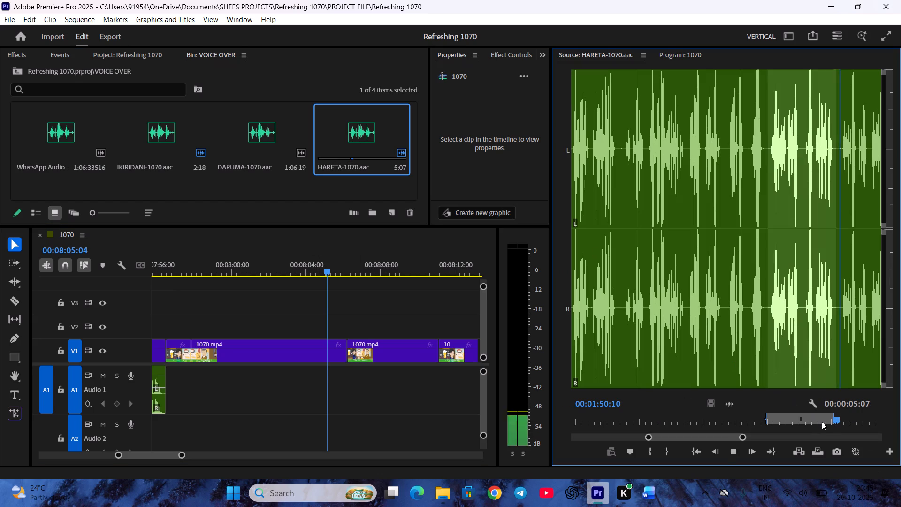
scroll(821, 422, "up", 2)
scroll(821, 421, "down", 1)
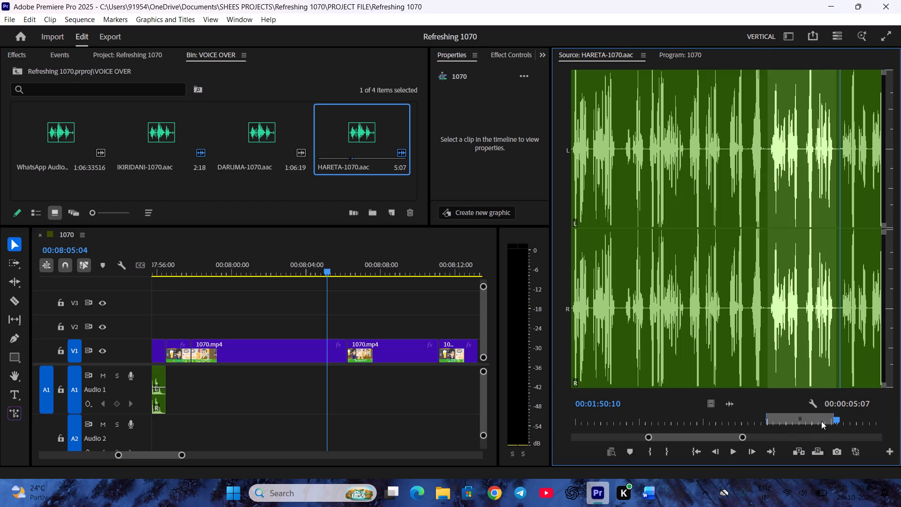
key("i")
key("space")
left_click(651, 502)
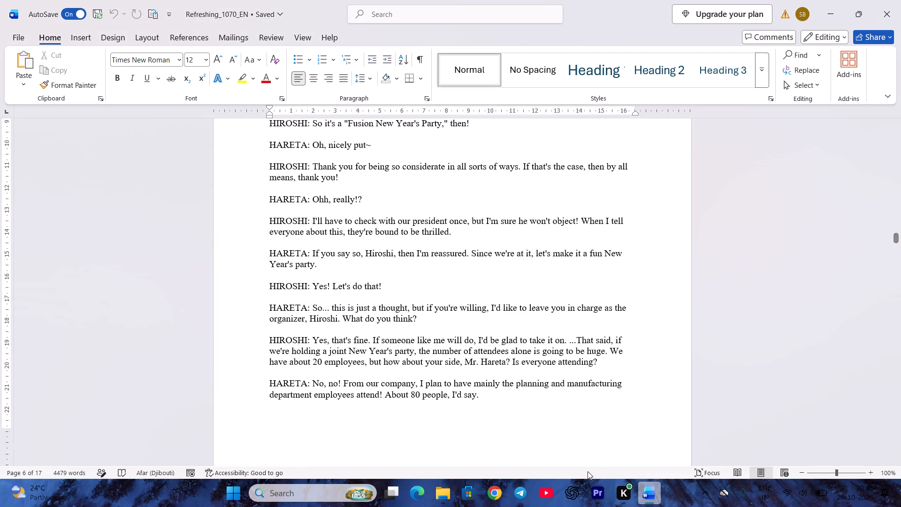
left_click(592, 499)
key("space")
scroll(735, 406, "up", 7)
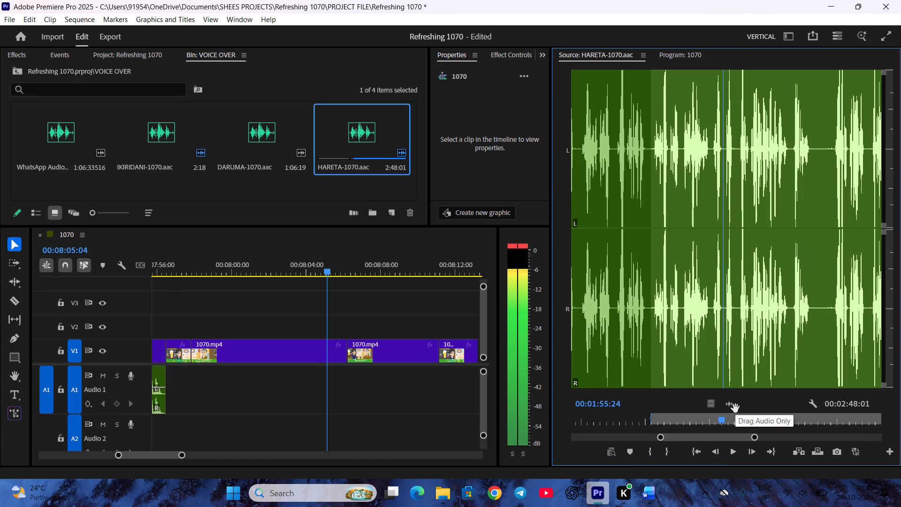
scroll(735, 408, "down", 1)
key("o")
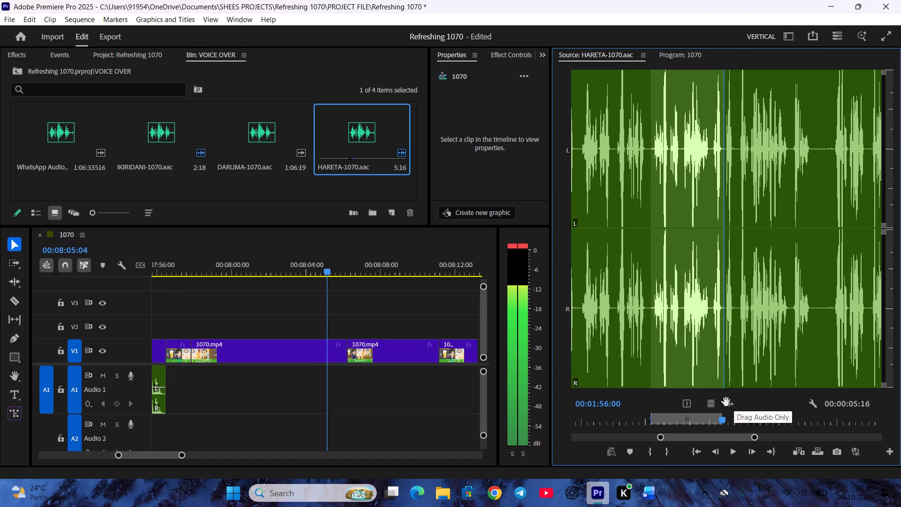
Place the "So... this is just a thought" line on Audio 1 at its matching clip's start, preview it, and extend its end slightly.
left_click_drag(727, 401, 195, 366)
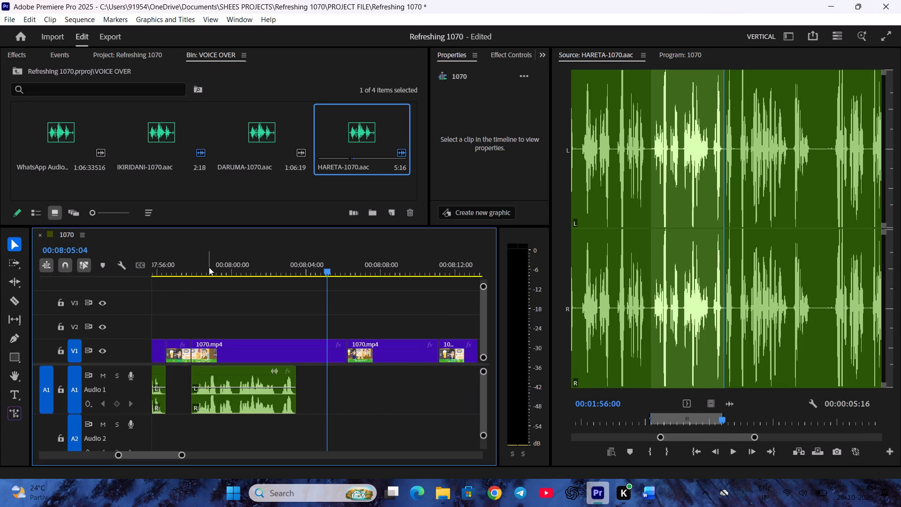
left_click(198, 267)
key("space")
left_click(304, 382)
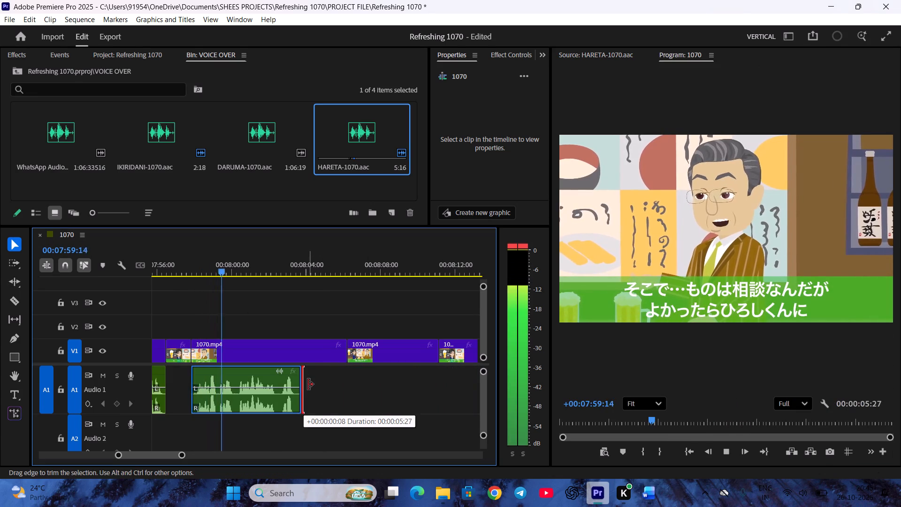
Trim the "So... this is just a thought" video clip to the end of its audio and close the gap behind it.
left_click_drag(344, 357, 331, 359)
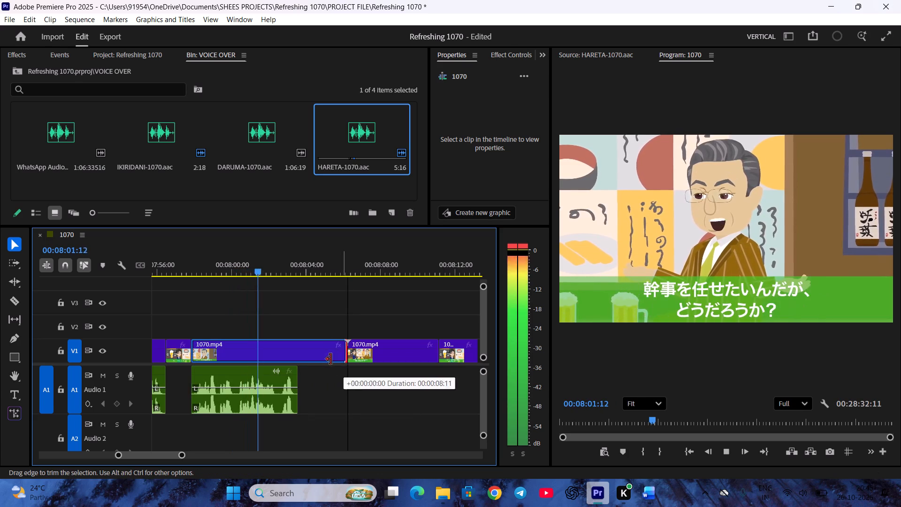
left_click_drag(331, 359, 298, 360)
key("space")
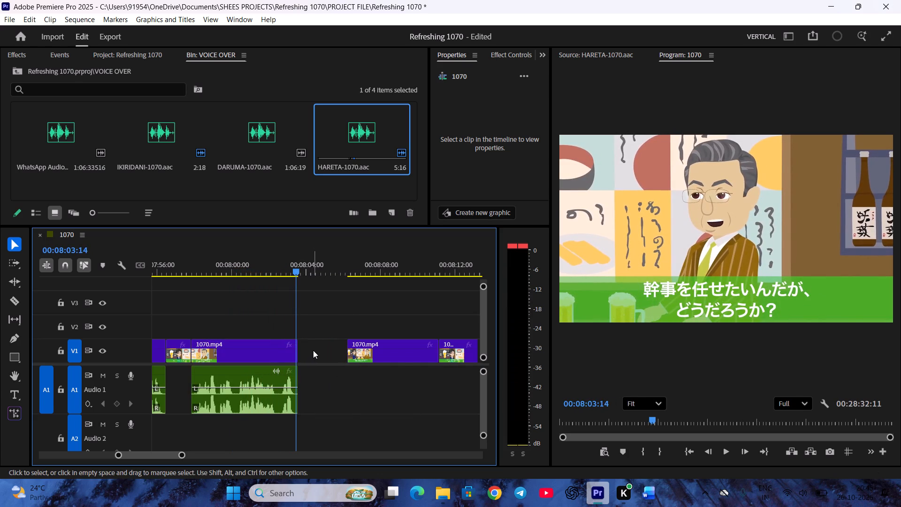
right_click(313, 350)
left_click(329, 358)
Skim past Hiroshi's reply about attendees through Hareta's "No, no! From our company" scene to 00:08:28:24, and save the project.
scroll(330, 369, "down", 3)
key("space")
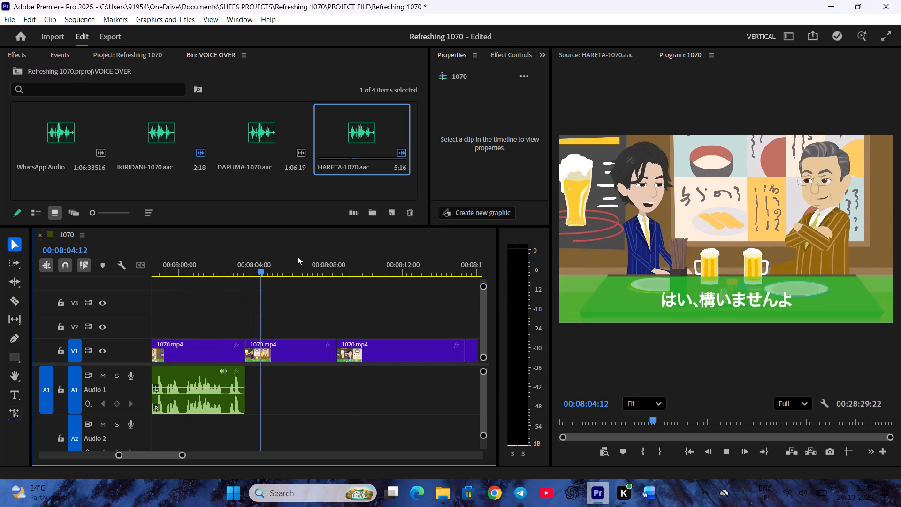
left_click_drag(303, 262, 322, 269)
key("space")
scroll(336, 302, "down", 7)
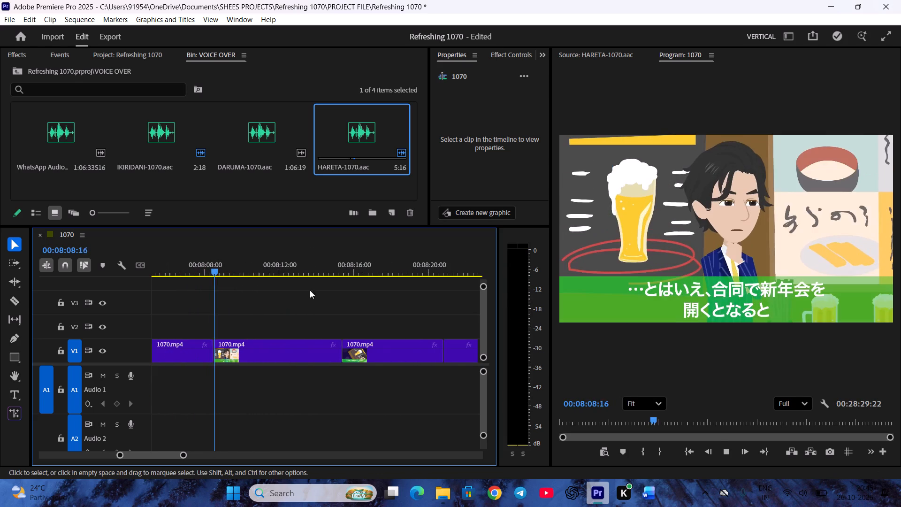
left_click_drag(261, 254, 316, 271)
key("space")
scroll(332, 287, "down", 6)
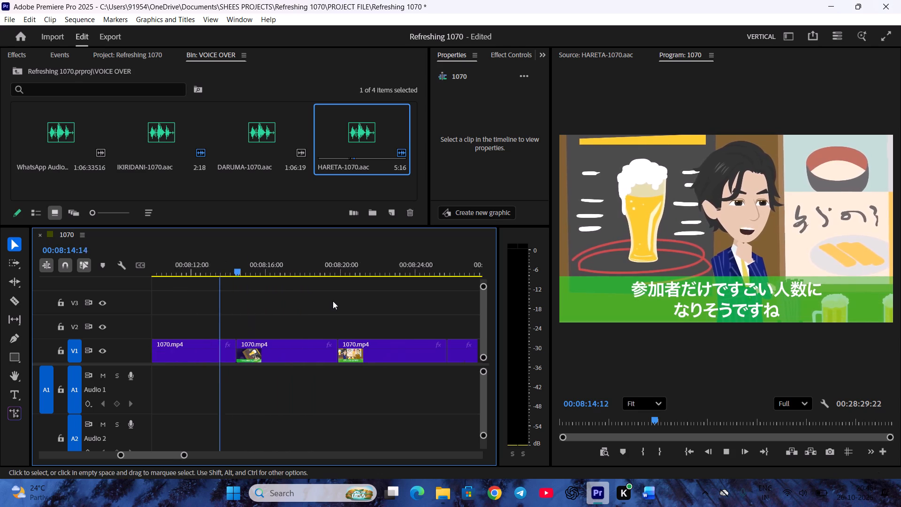
scroll(328, 277, "down", 2)
left_click_drag(264, 251, 287, 259)
key("space")
scroll(312, 291, "down", 4)
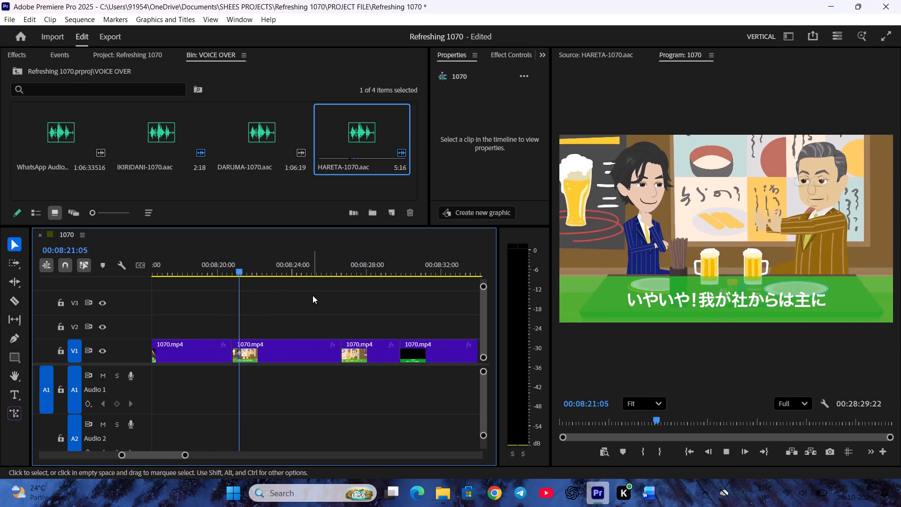
left_click_drag(276, 264, 382, 288)
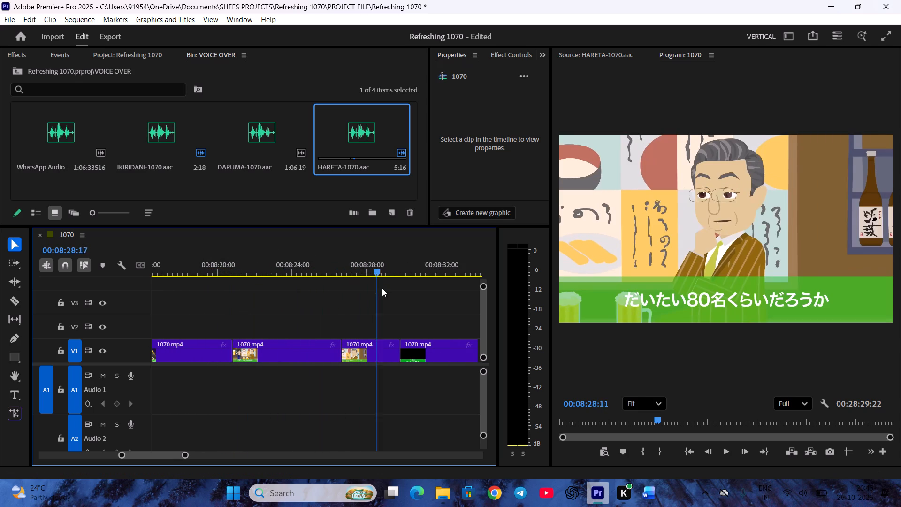
left_click_drag(382, 288, 382, 294)
key("ctrl+s")
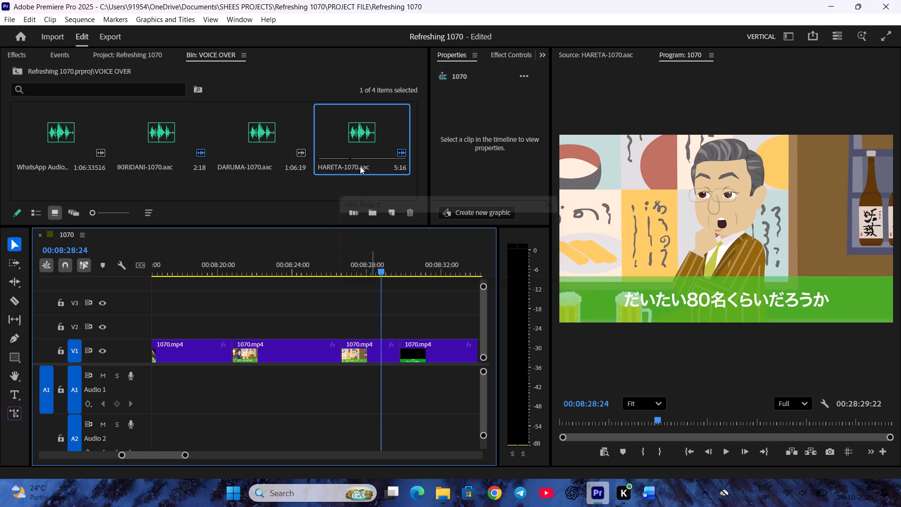
Mark Hareta's "No, no! From our company" line in the voice-over source from 00:01:56:00 to 00:02:02:22, checking the script.
double_click(360, 127)
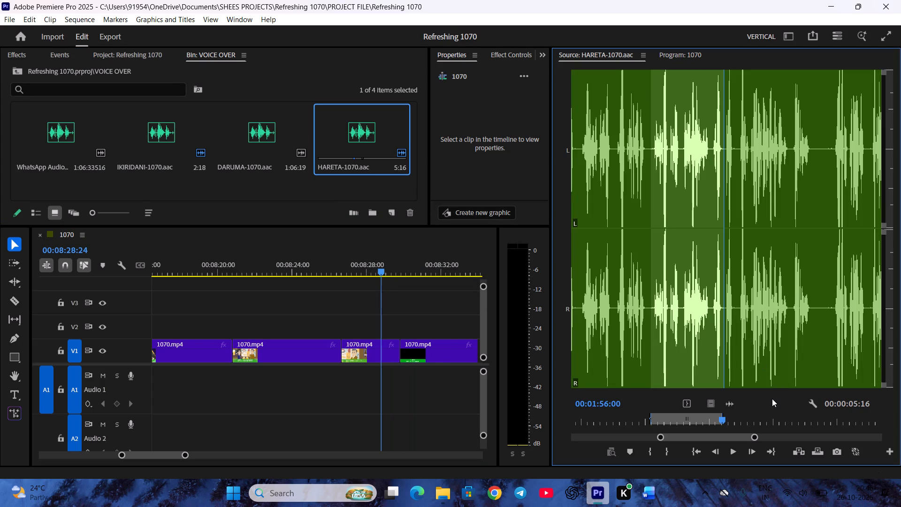
key("i")
key("space")
left_click(647, 490)
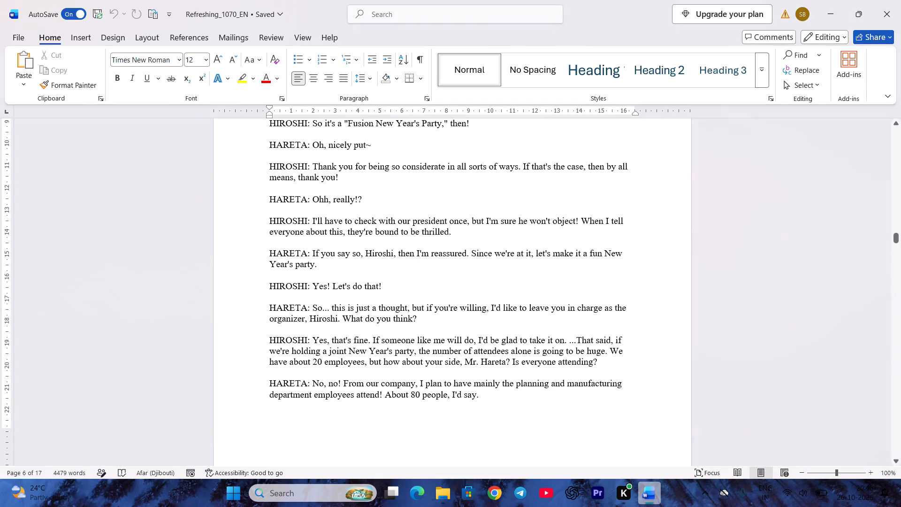
scroll(564, 379, "down", 3)
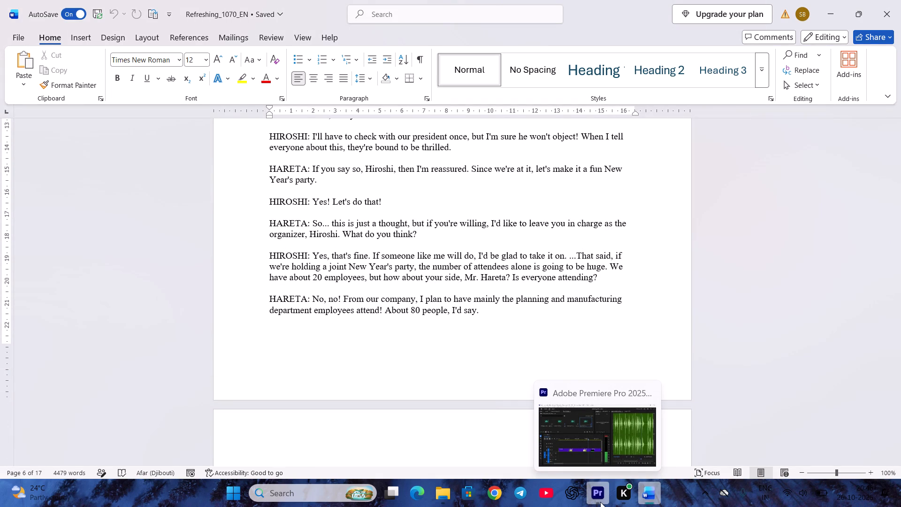
key("space")
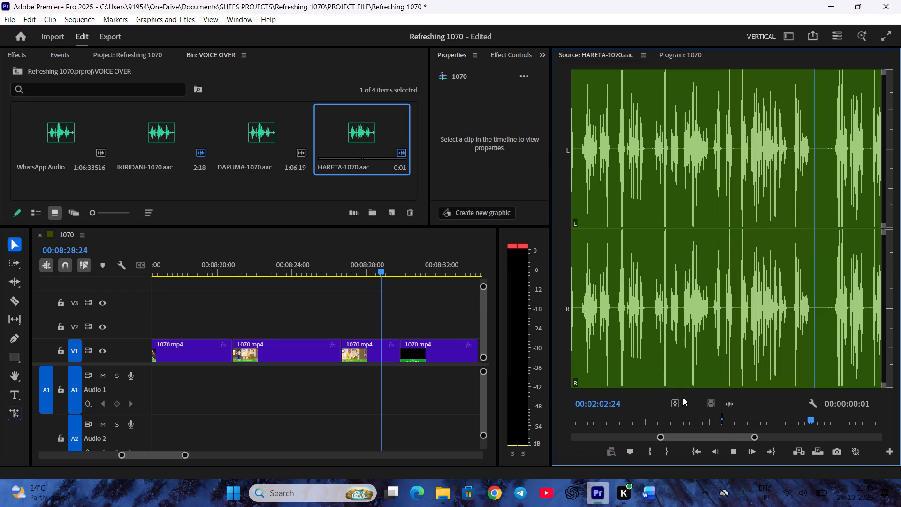
scroll(722, 397, "up", 4)
scroll(722, 398, "down", 2)
scroll(722, 398, "up", 1)
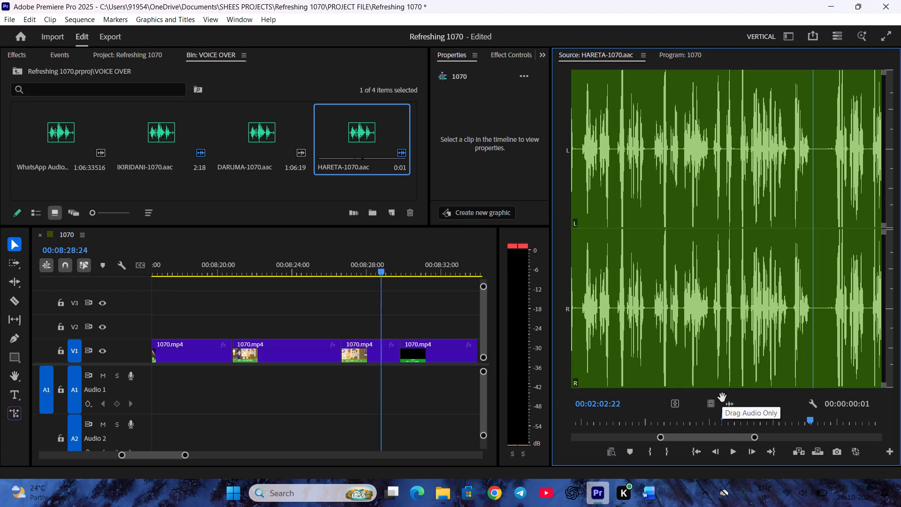
key("o")
Place Hareta's "No, no! From our company" line on Audio 1 at its matching clip's start and preview it to 00:08:26:00.
left_click_drag(728, 399, 236, 367)
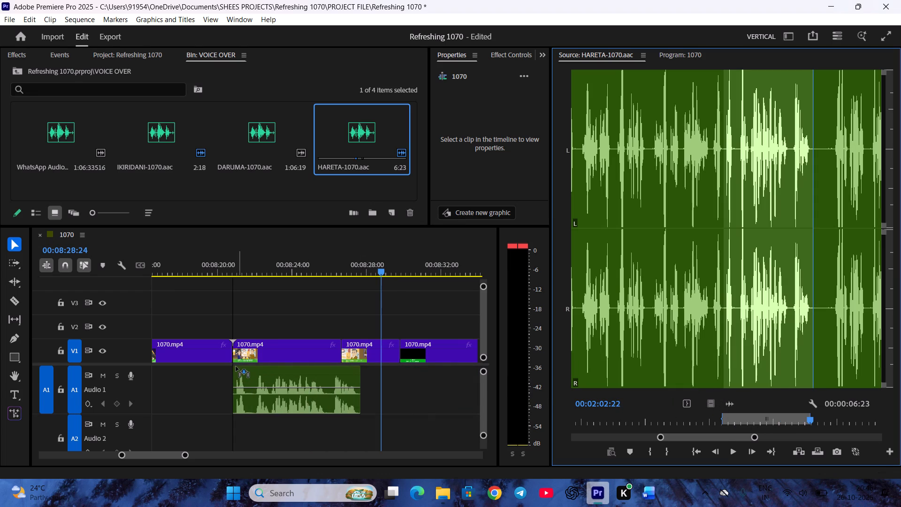
left_click_drag(236, 367, 234, 367)
left_click(275, 265)
key("space")
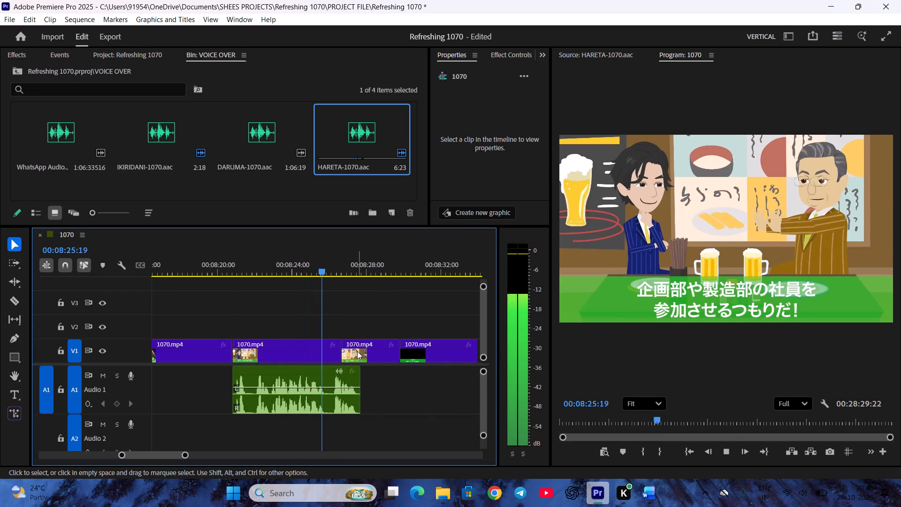
key("space")
Move Hareta's close-up clip captioned だいたい80名くらいだろうか earlier to start at 00:08:26:00, over the preceding clip's end, and preview it.
left_click_drag(361, 354, 351, 353)
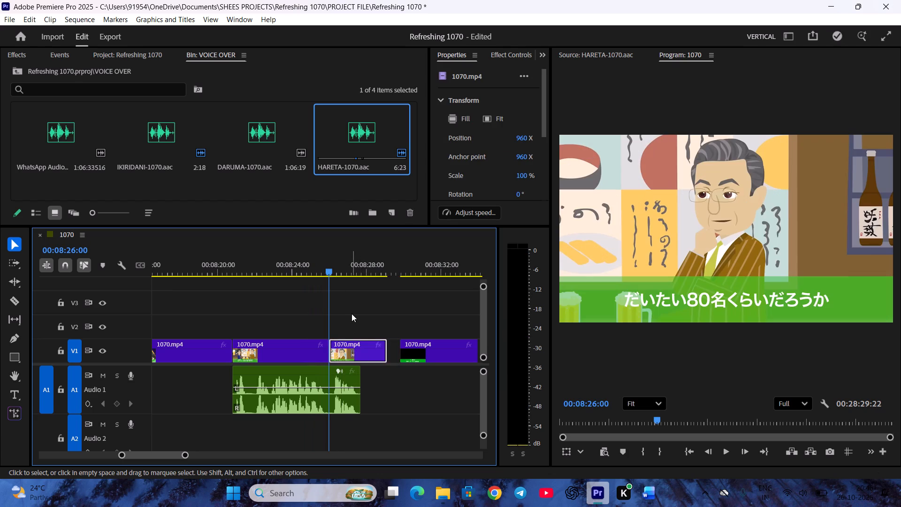
left_click(351, 314)
key("space")
Trim the end of Hareta's close-up clip to the end of the voice-over audio and close the gap behind it.
left_click_drag(387, 352, 364, 354)
key("space")
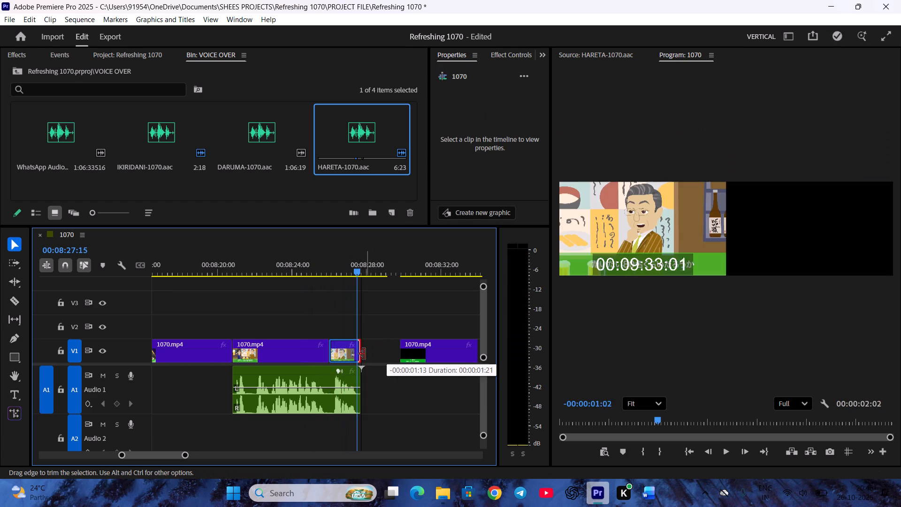
left_click_drag(364, 354, 363, 354)
right_click(376, 345)
left_click(395, 355)
Preview the start of the 合計で100名の大宴会 scene, return the playhead to 00:08:23:29, and save the project.
scroll(387, 357, "down", 4)
key("space")
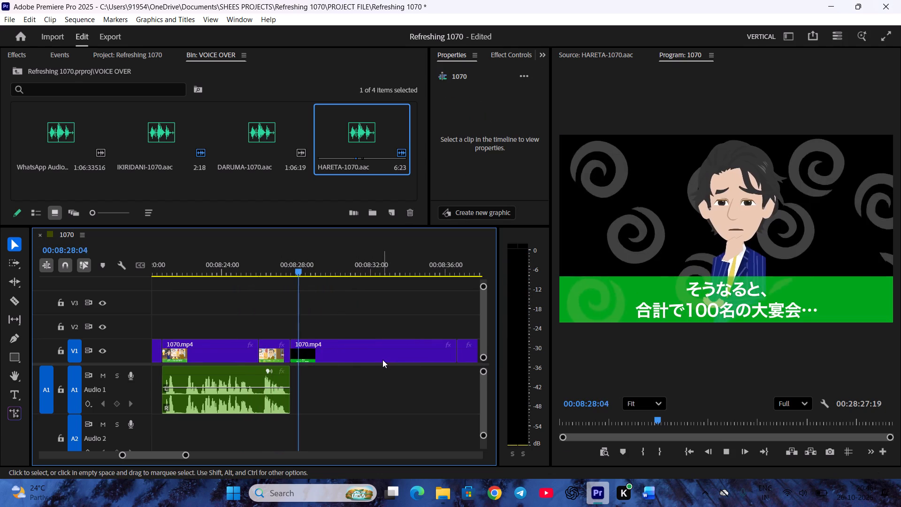
key("space")
left_click(218, 247)
left_click(222, 263)
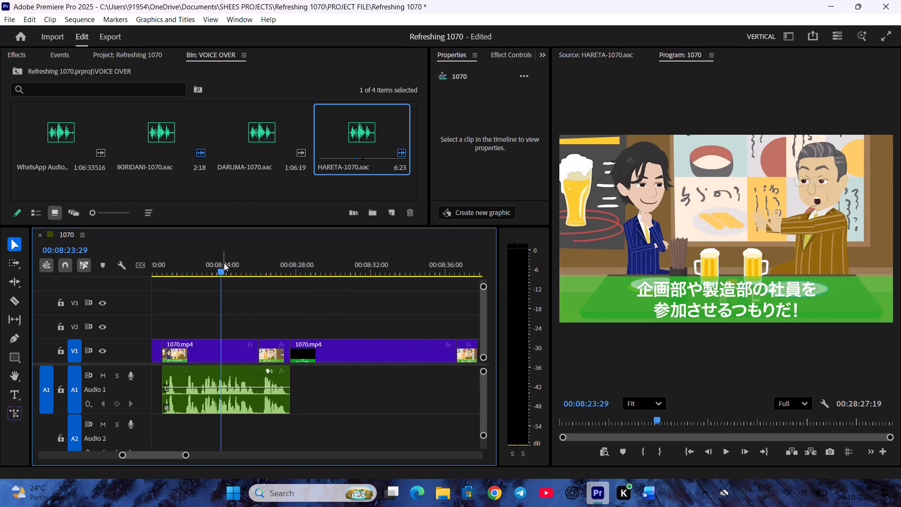
key("ctrl+s")
key("ctrl+s")
key("ctrl+s")
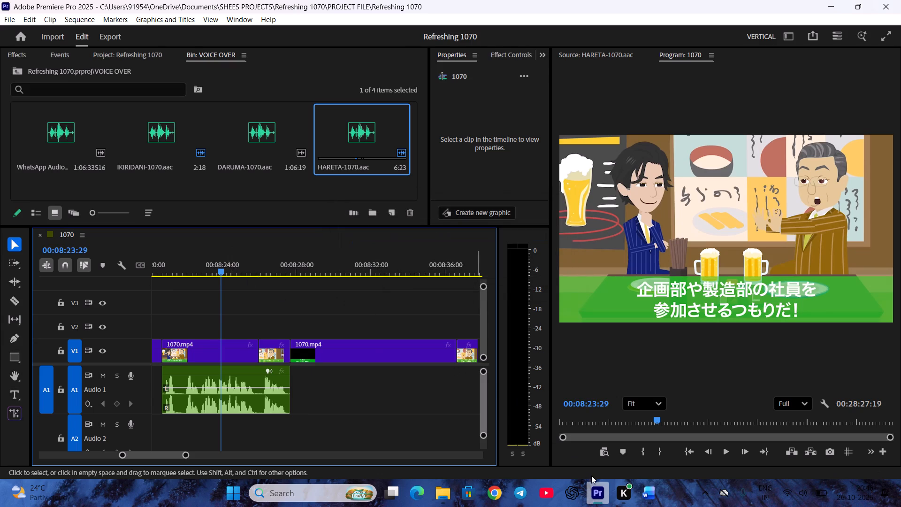